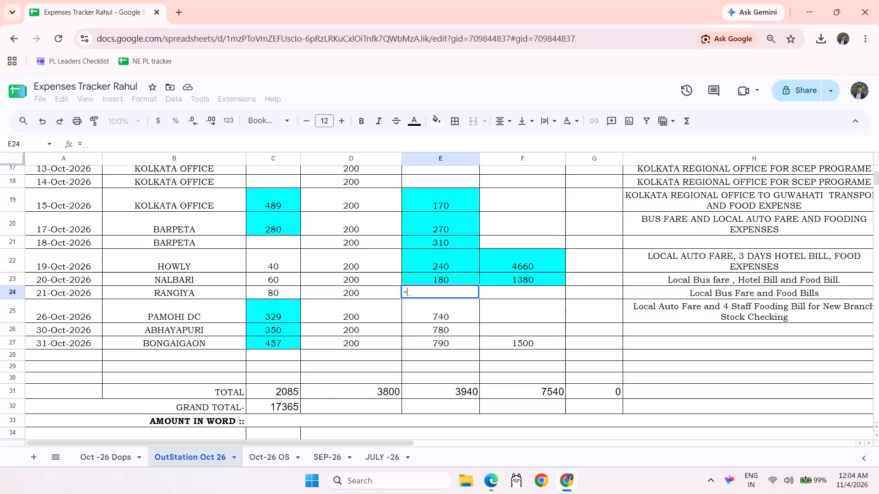
# Enter the formula =70+310+20 in cell E24 of the 21-Oct-2026 RANGIYA row.
pyautogui.write('70+35')
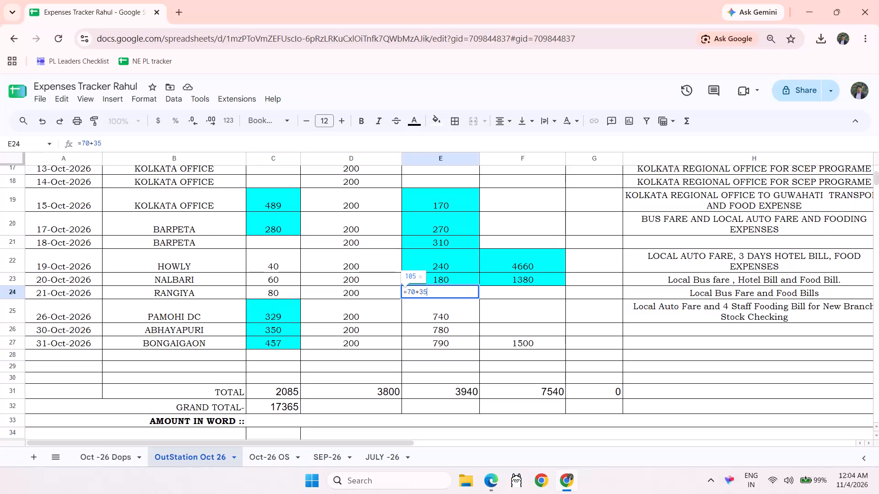
pyautogui.press('BackSpace')
pyautogui.press('BackSpace')
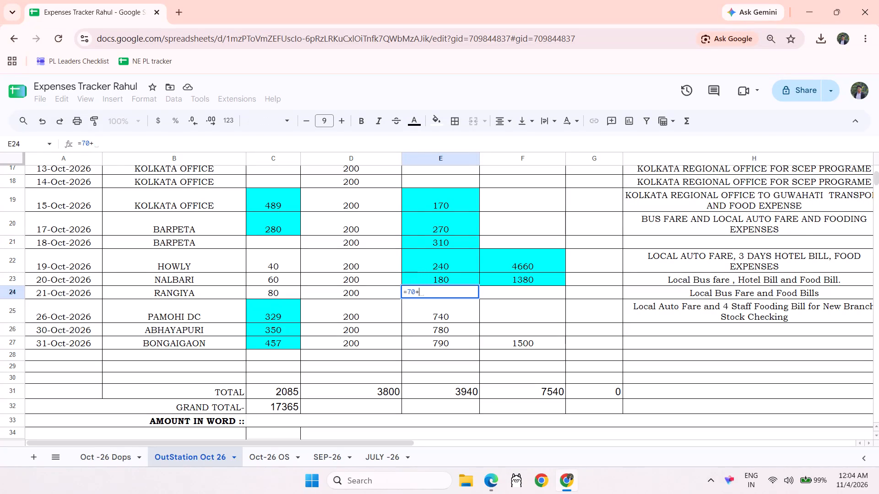
pyautogui.write('310+20')
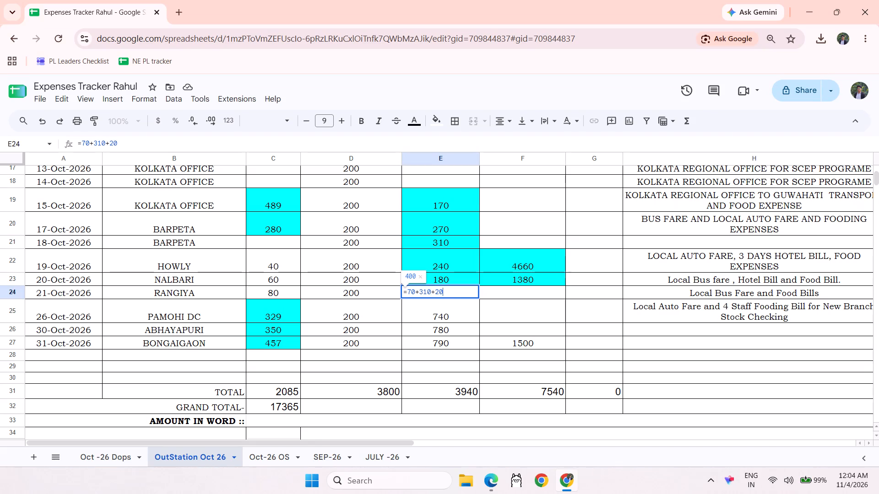
pyautogui.press('Return')
# Change the middle amount in the RANGIYA row's E24 formula to 340, so it reads =70+340+20.
pyautogui.press('Up')
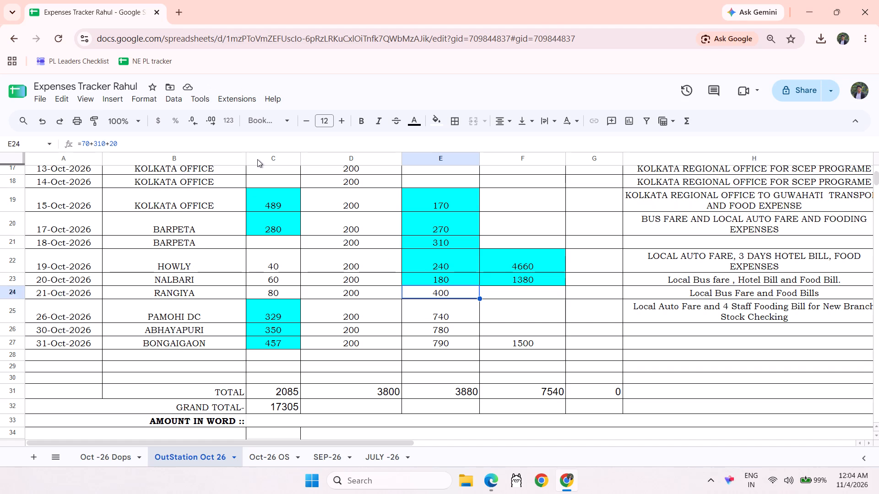
pyautogui.click(101, 145)
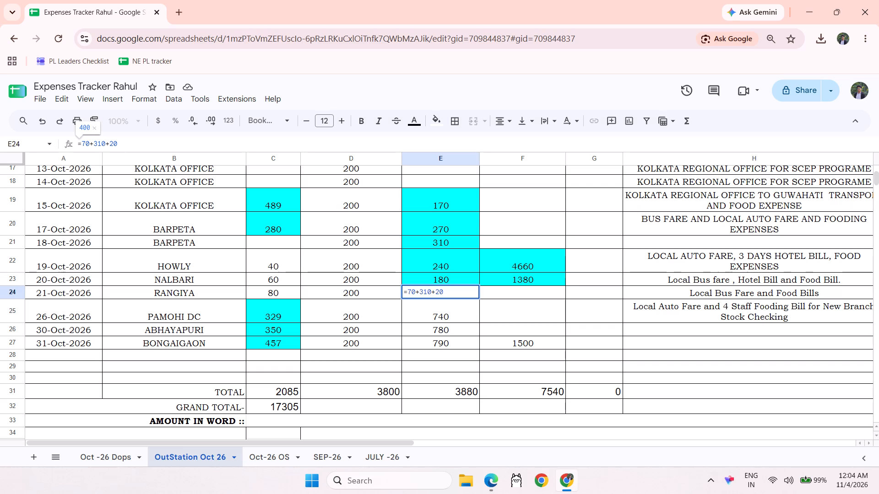
pyautogui.press('BackSpace')
pyautogui.press('4')
pyautogui.press('Right')
pyautogui.press('Return')
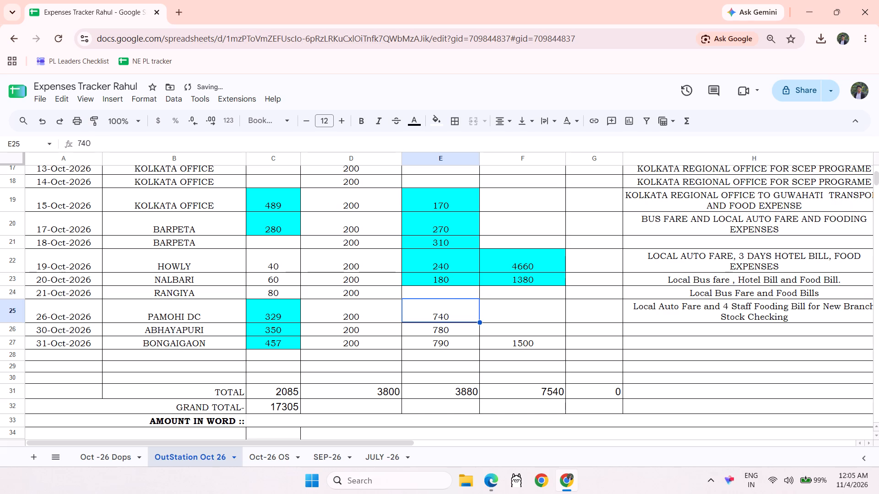
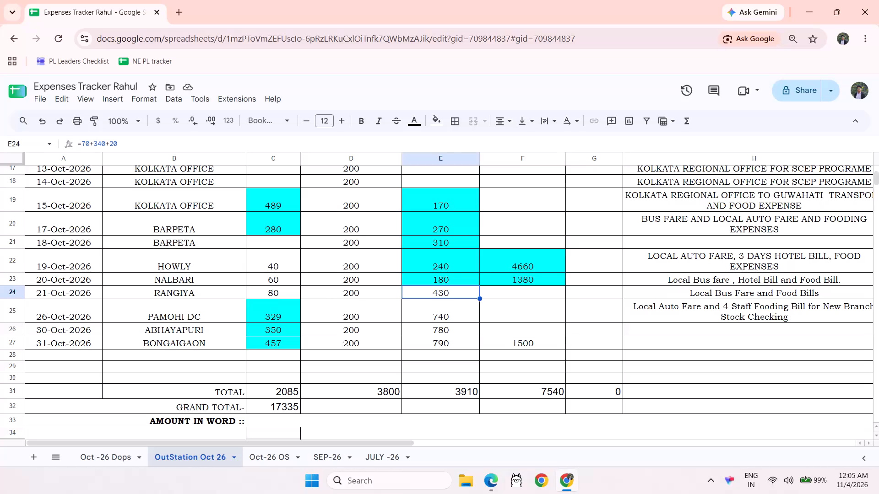
# Fill cell E24 of the 21-Oct-2026 RANGIYA row with the same cyan used for the highlighted amounts above it.
pyautogui.click(442, 118)
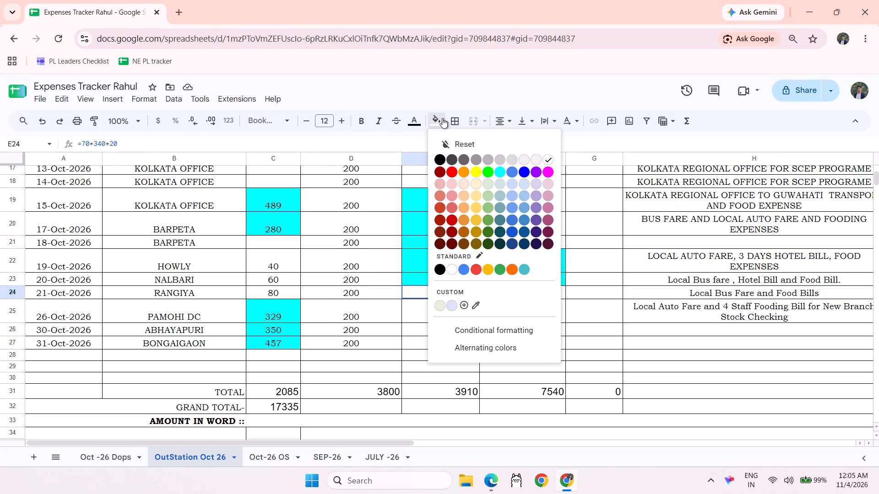
pyautogui.click(499, 175)
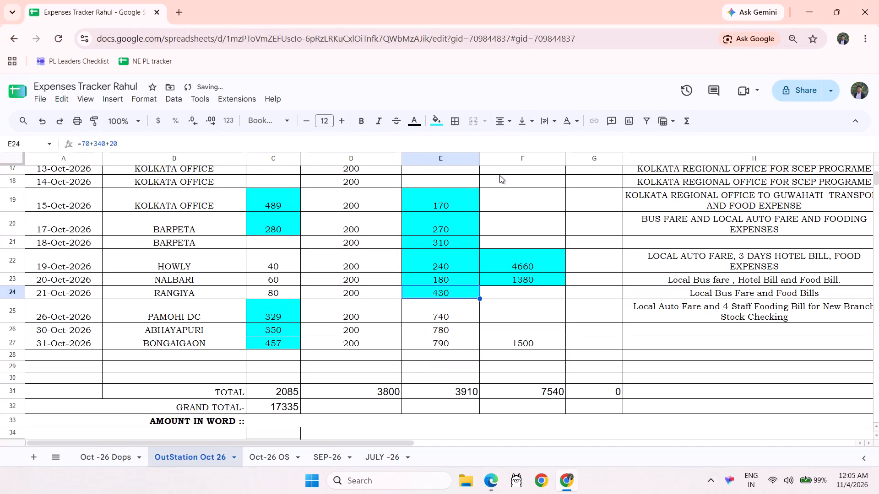
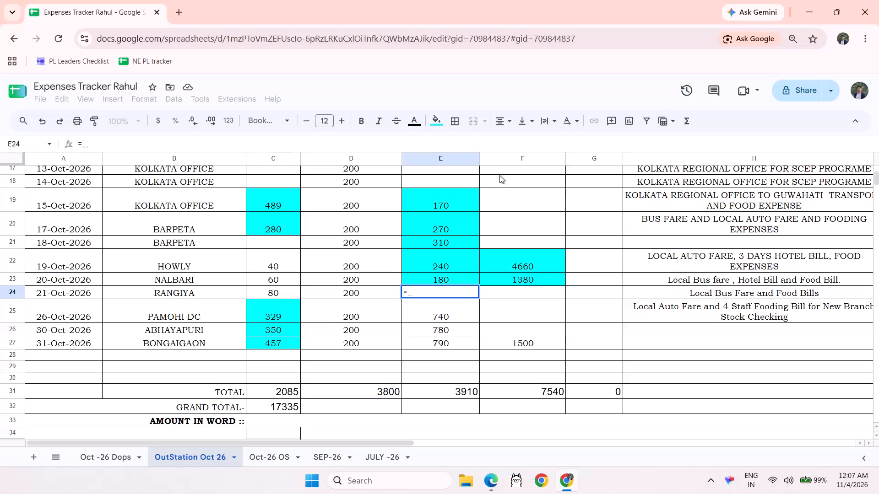
# Enter the formula =140*5 as the column E amount for the 21-Oct-2026 RANGIYA row.
pyautogui.write('140*5')
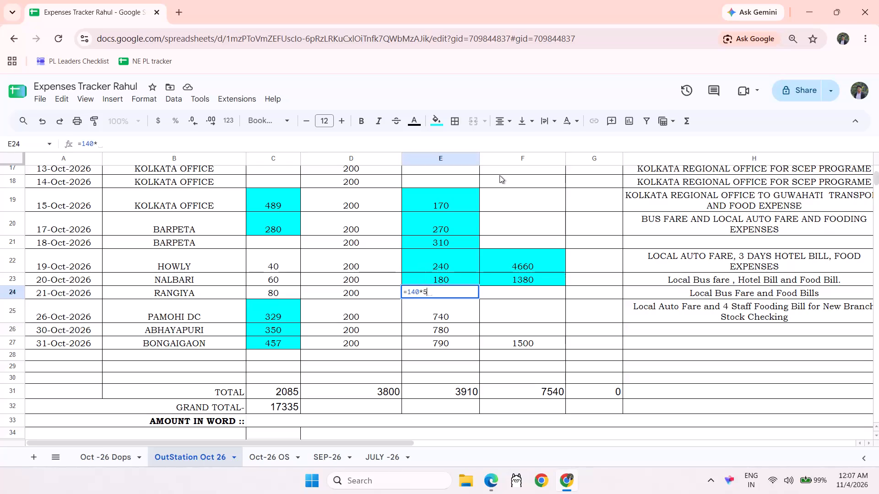
pyautogui.press('.')
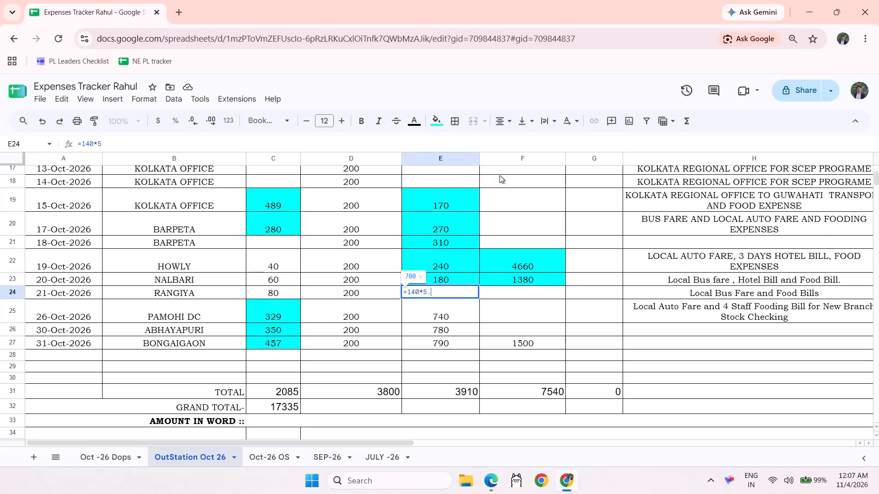
pyautogui.press('BackSpace')
pyautogui.press('Return')
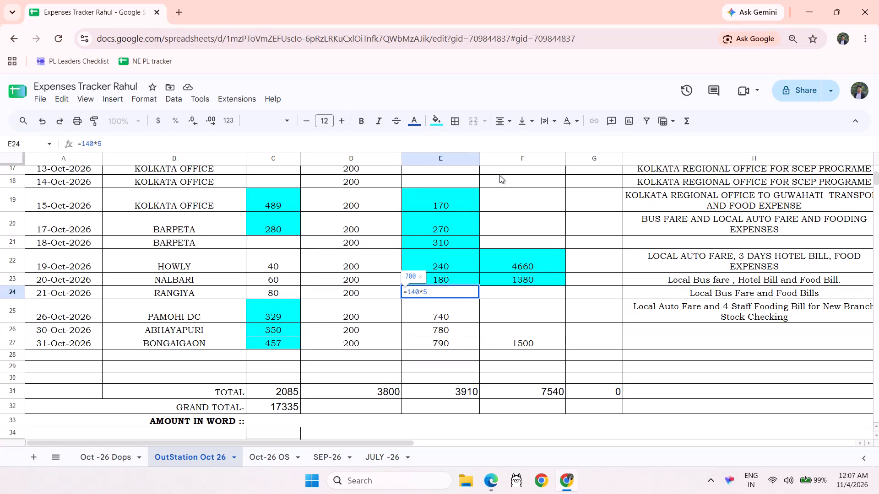
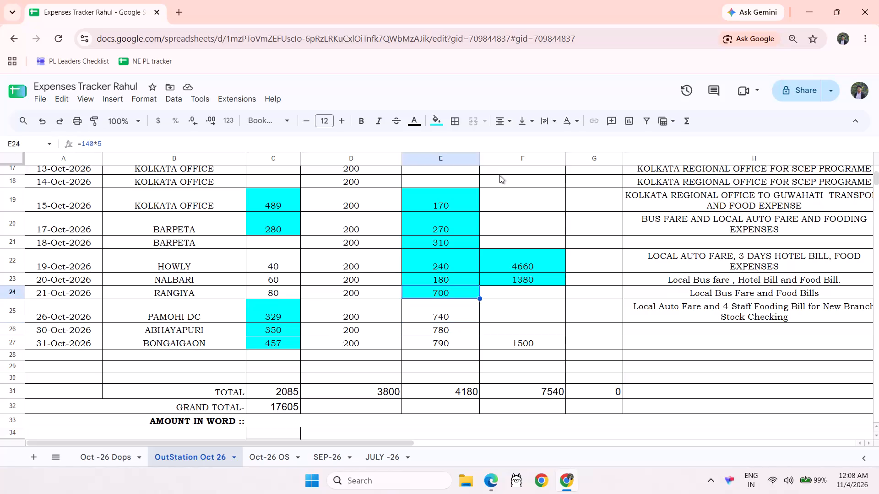
# Extend the column E formula in the 21-Oct-2026 RANGIYA row to =140*5+40+100.
pyautogui.click(420, 140)
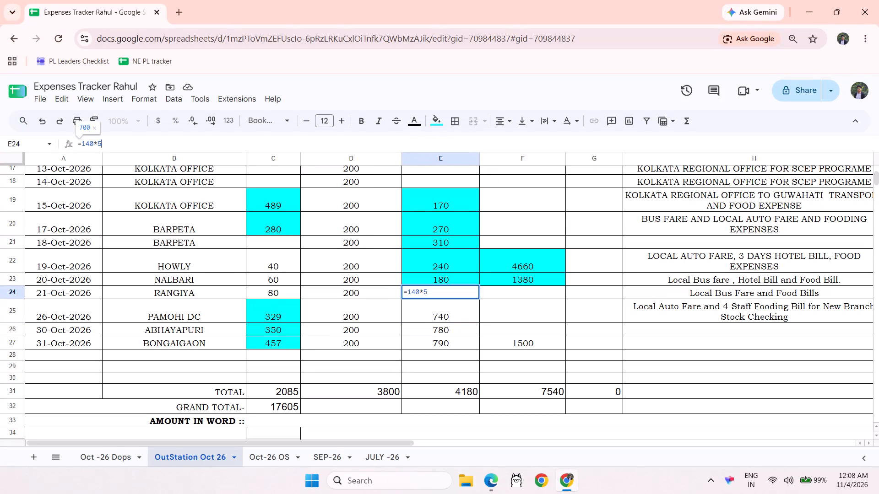
pyautogui.write('+40+100')
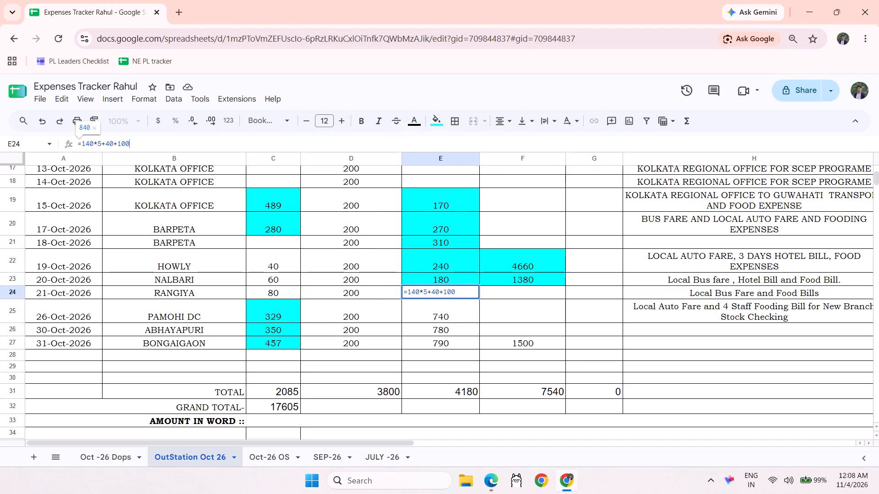
pyautogui.press('Return')
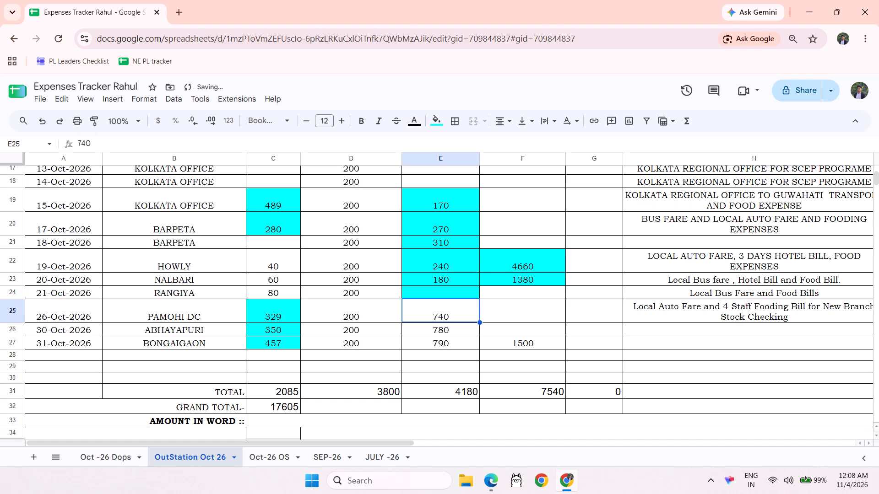
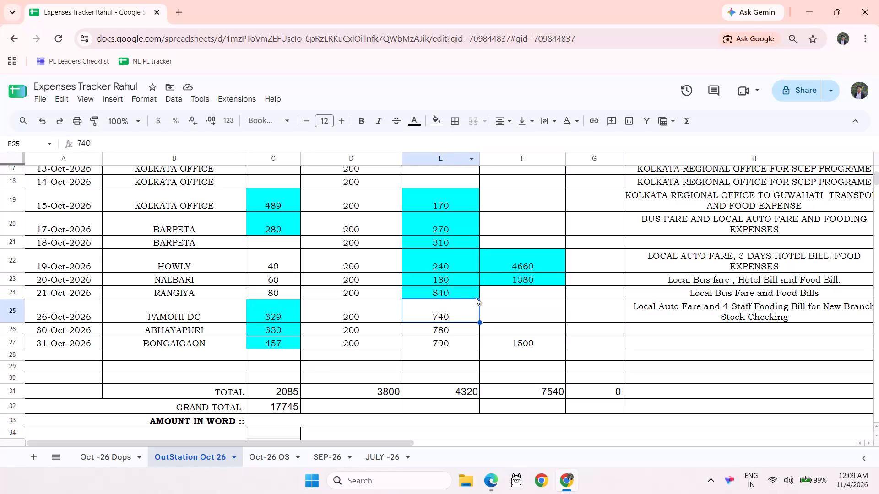
# Replace the column E amount in the 21-Oct-2026 RANGIYA row with 430.
pyautogui.click(500, 306)
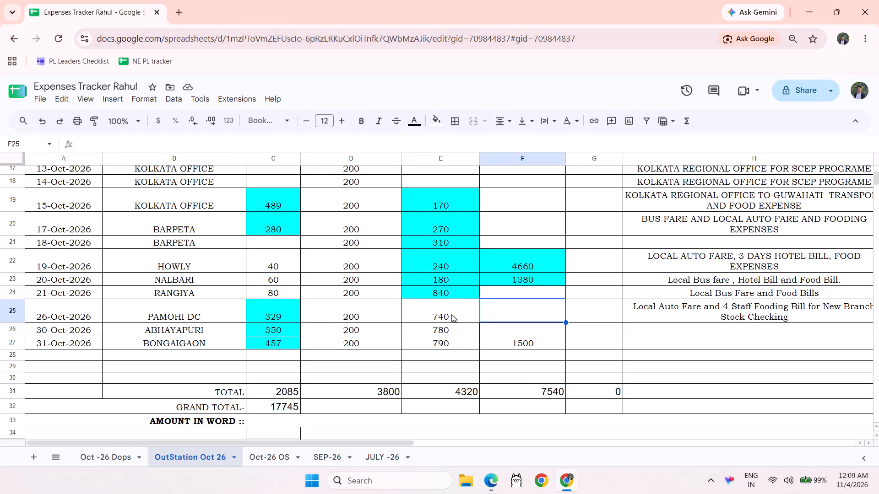
pyautogui.click(449, 314)
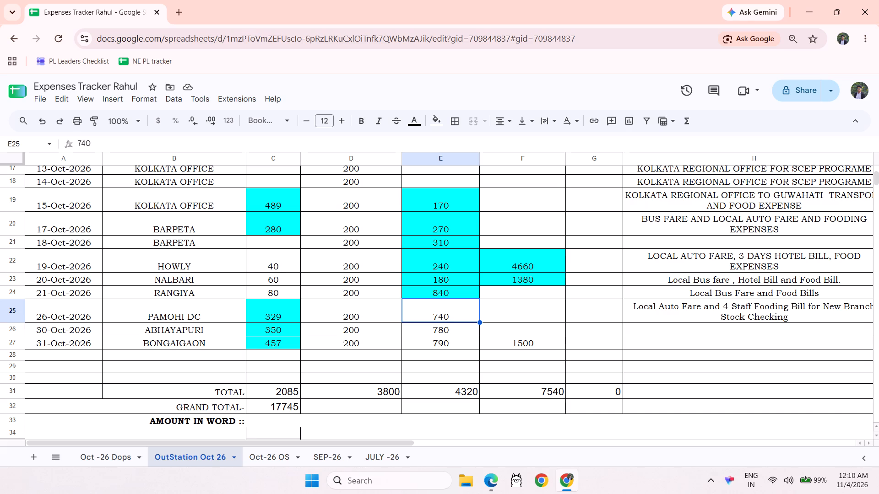
pyautogui.click(454, 296)
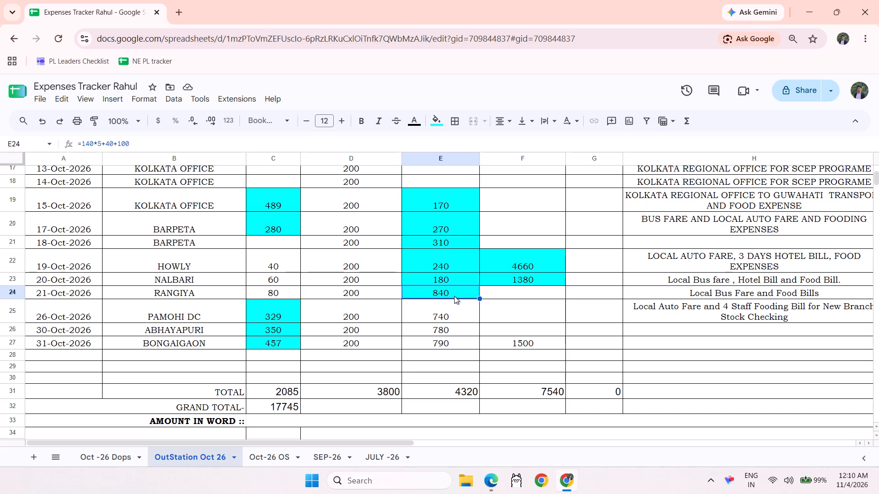
pyautogui.write('430')
pyautogui.press('Return')
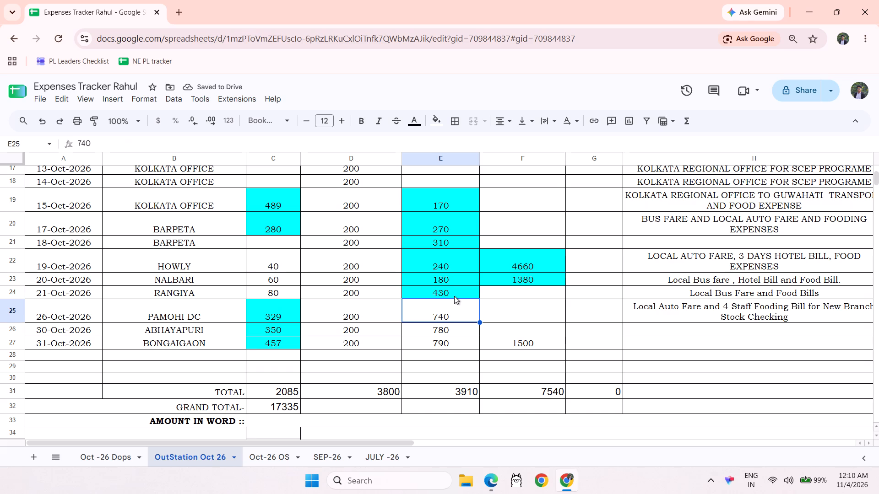
# Set the column E amount in the 26-Oct-2026 PAMOHI DC row to 840.
pyautogui.write('840')
pyautogui.press('Return')
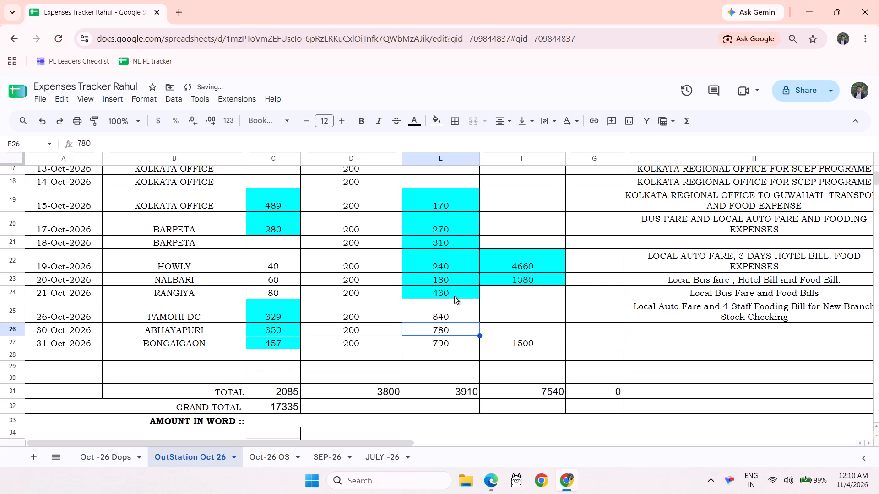
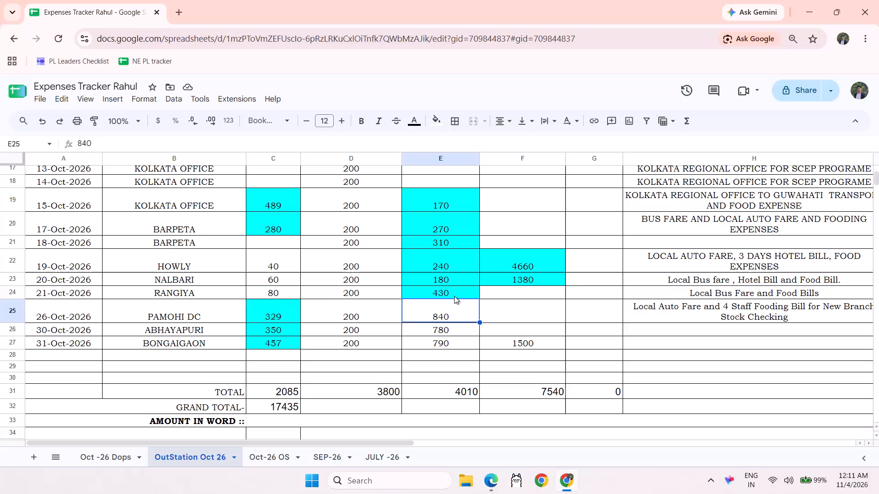
# Highlight the column E amount in the 26-Oct-2026 PAMOHI DC row with a cyan fill.
pyautogui.click(433, 124)
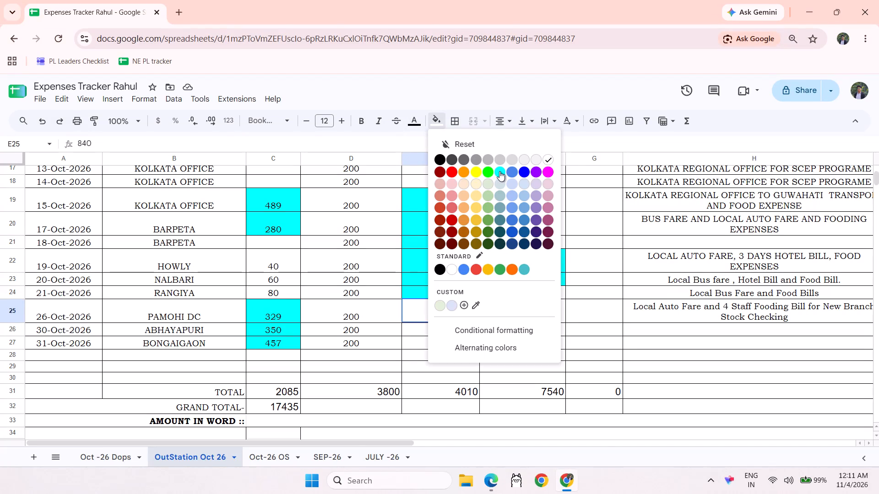
pyautogui.click(499, 171)
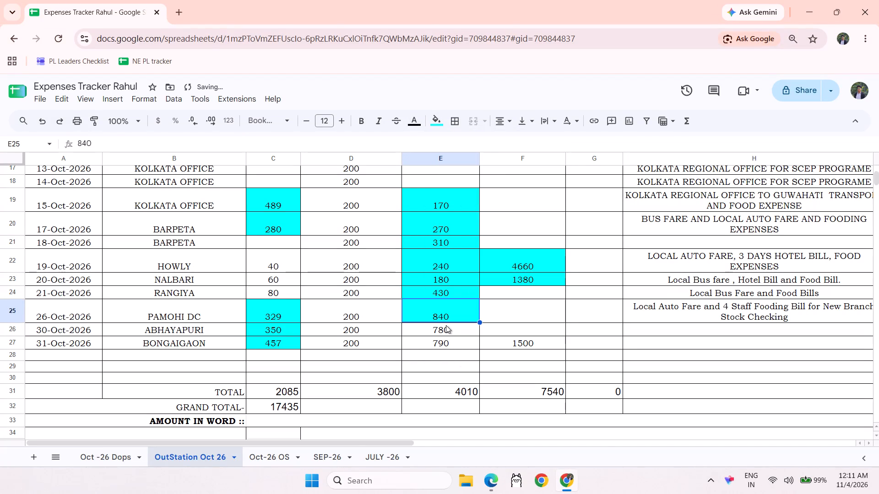
# Select the column E amount in the 30-Oct-2026 ABHAYAPURI row.
pyautogui.click(446, 325)
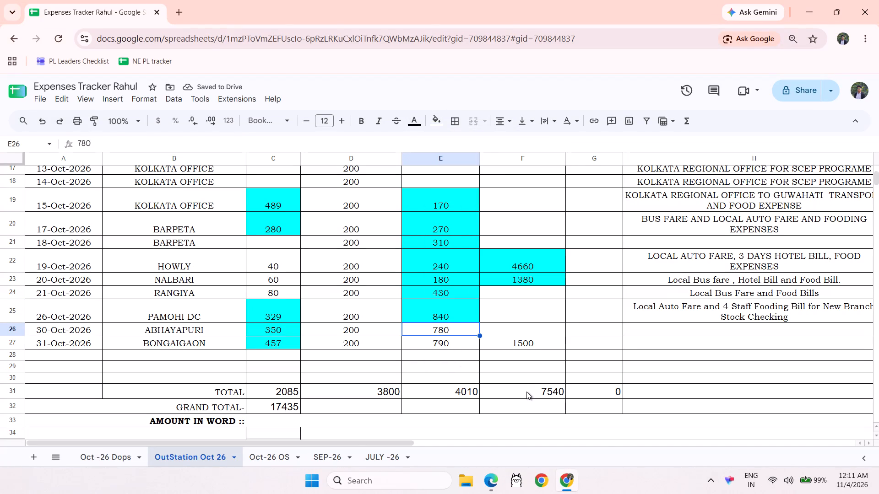
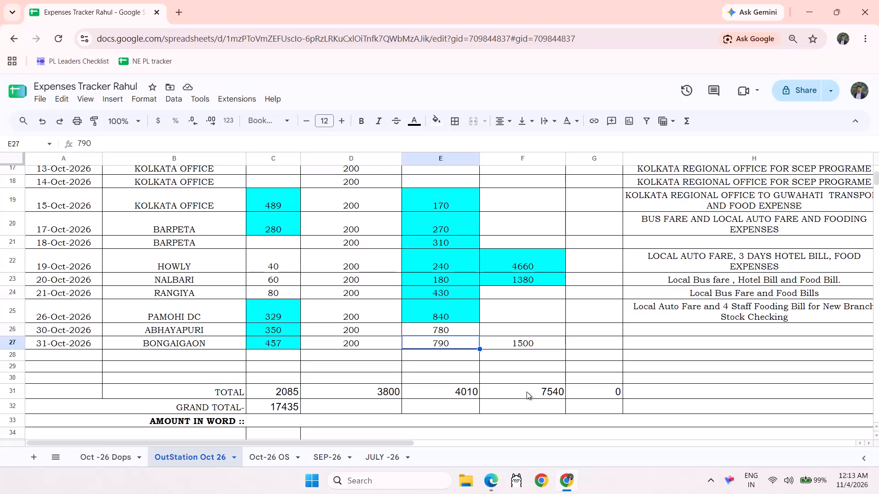
# Replace the column E amount in the 31-Oct-2026 BONGAIGAON row with an addition formula beginning =651+.
pyautogui.press('=')
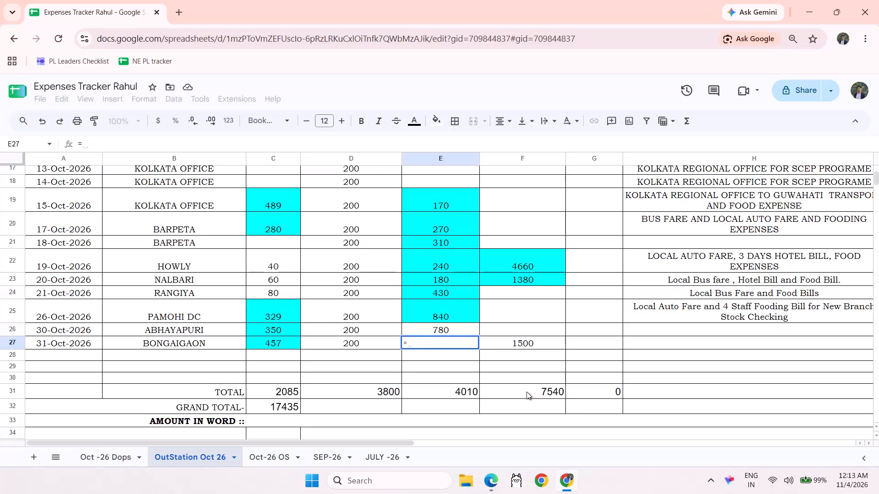
pyautogui.write('620')
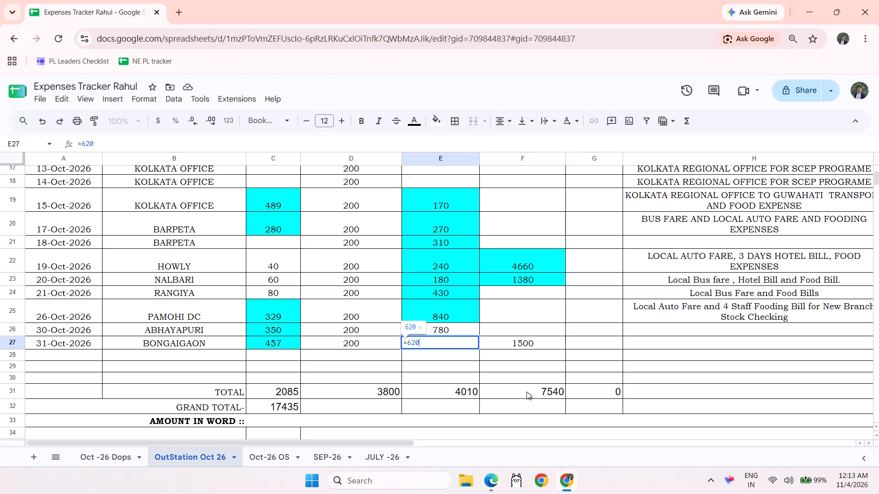
pyautogui.press('+')
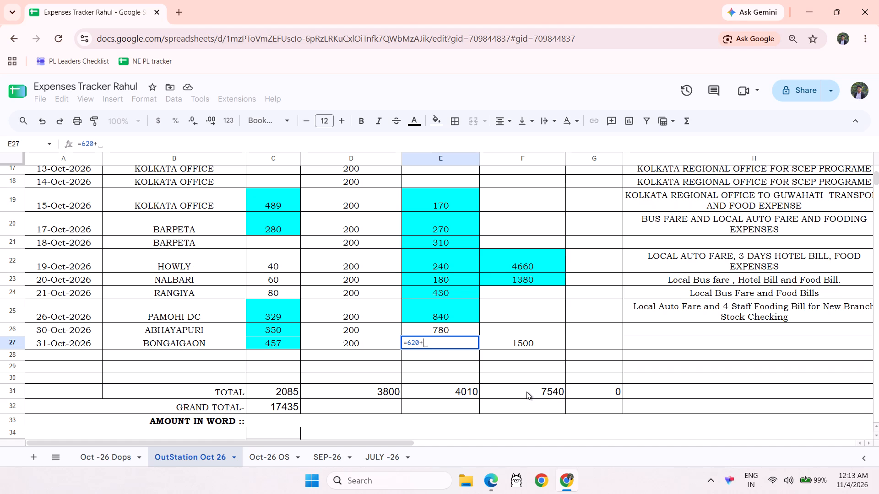
pyautogui.press('BackSpace')
pyautogui.press('BackSpace')
pyautogui.press('BackSpace')
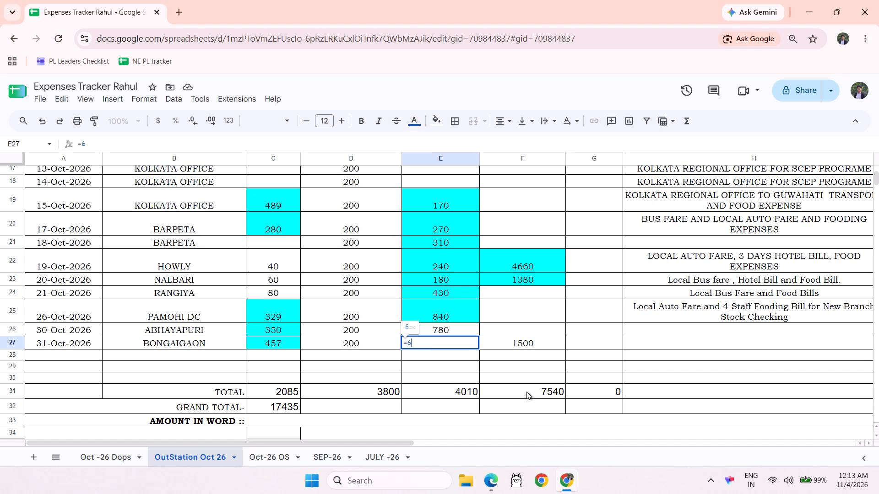
pyautogui.write('51')
pyautogui.press('+')
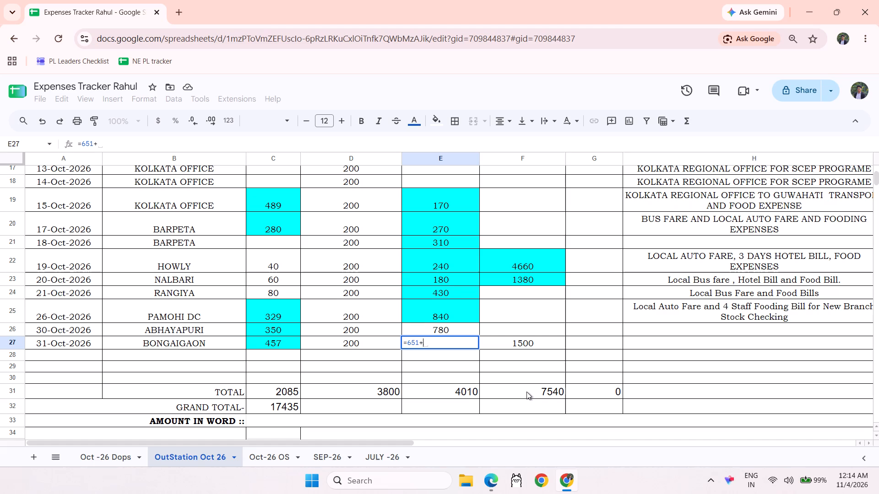
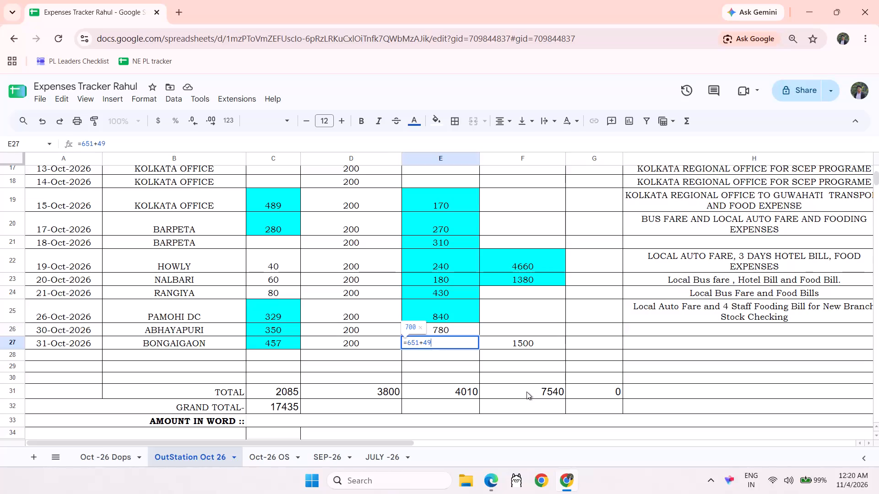
# Finish the column E addition formula in the 31-Oct-2026 BONGAIGAON row as =651+490.
pyautogui.press('Return')
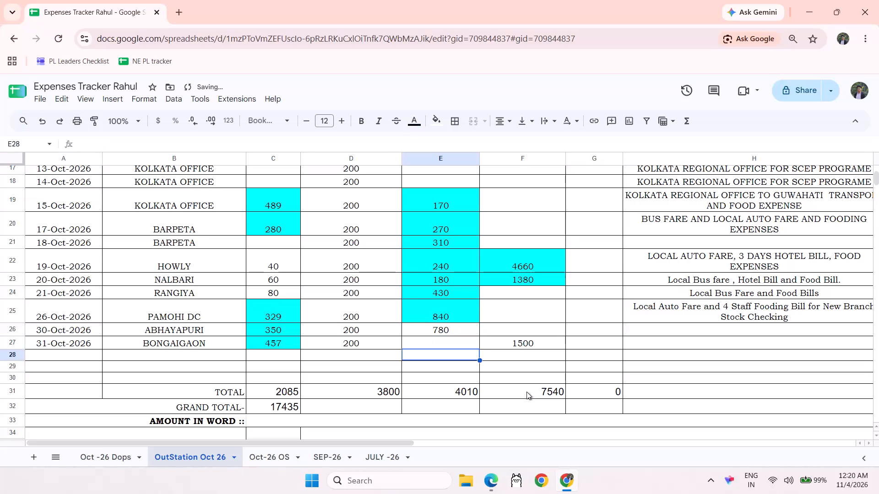
# Set the column F amount in the 31-Oct-2026 BONGAIGAON row to 1575.
pyautogui.press('Up')
pyautogui.press('Up')
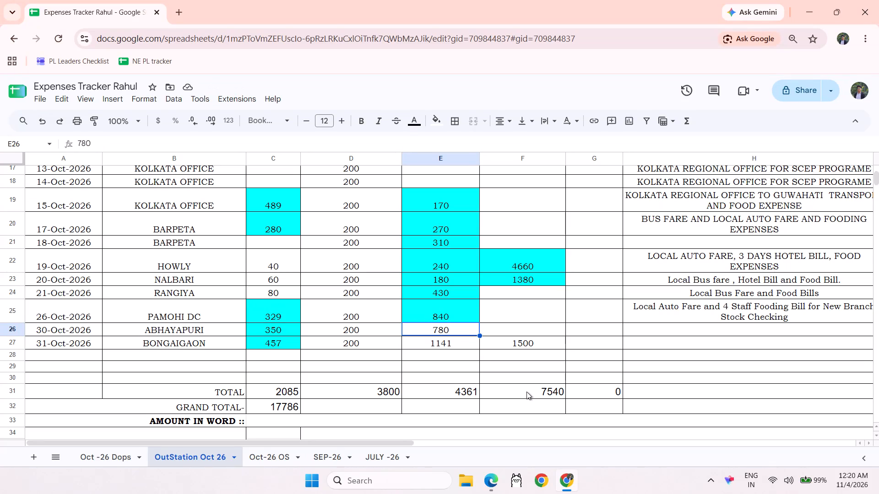
pyautogui.press('Right')
pyautogui.press('Down')
pyautogui.write('1575')
pyautogui.press('Up')
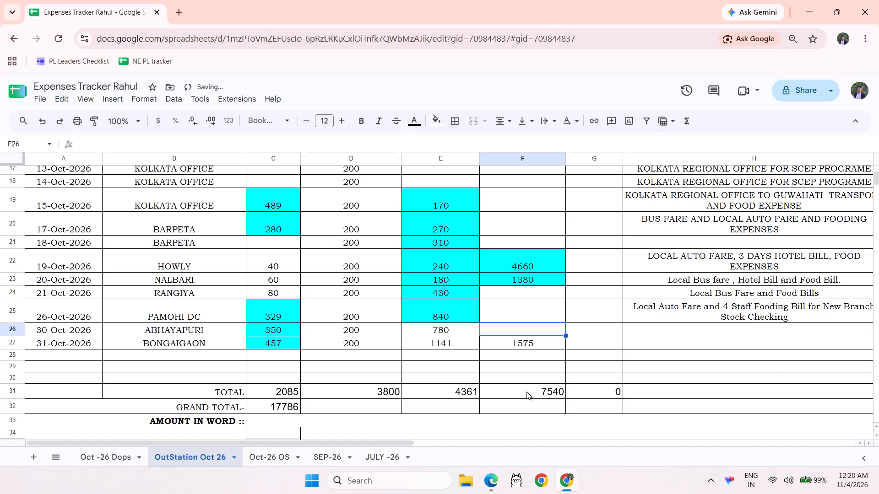
# Fill the column E amount cell in the 31-Oct-2026 BONGAIGAON row with cyan.
pyautogui.press('Left')
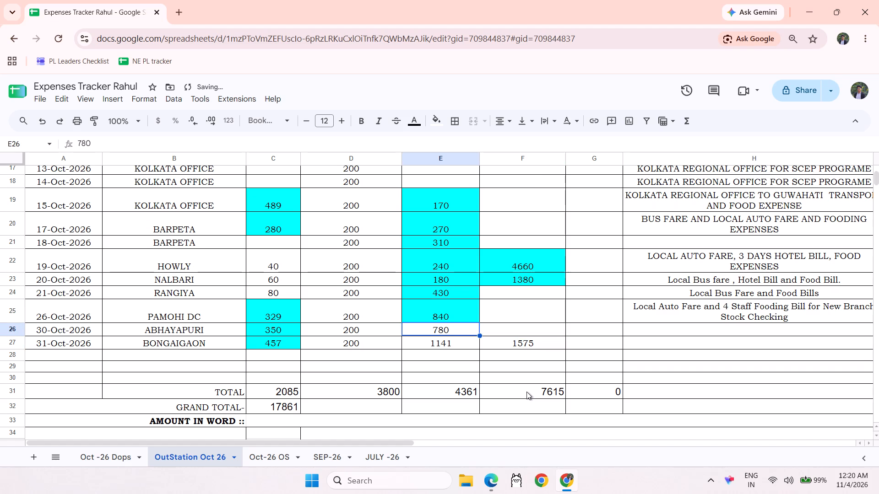
pyautogui.press('Up')
pyautogui.press('Down')
pyautogui.press('Down')
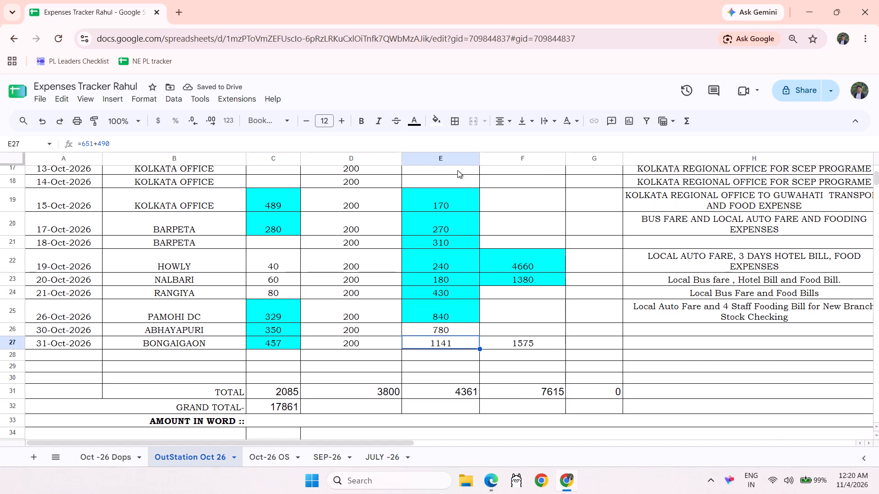
pyautogui.click(439, 129)
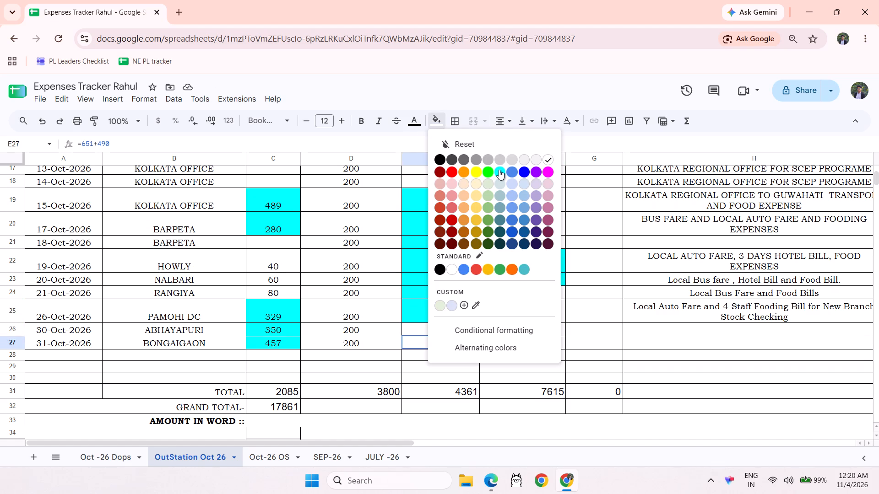
pyautogui.click(499, 170)
# Select the column E amount in the 30-Oct-2026 ABHAYAPURI row.
pyautogui.click(462, 326)
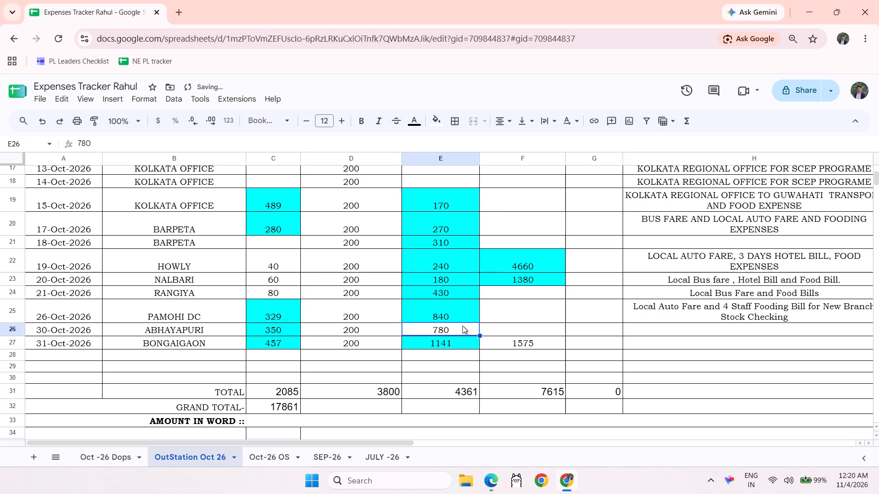
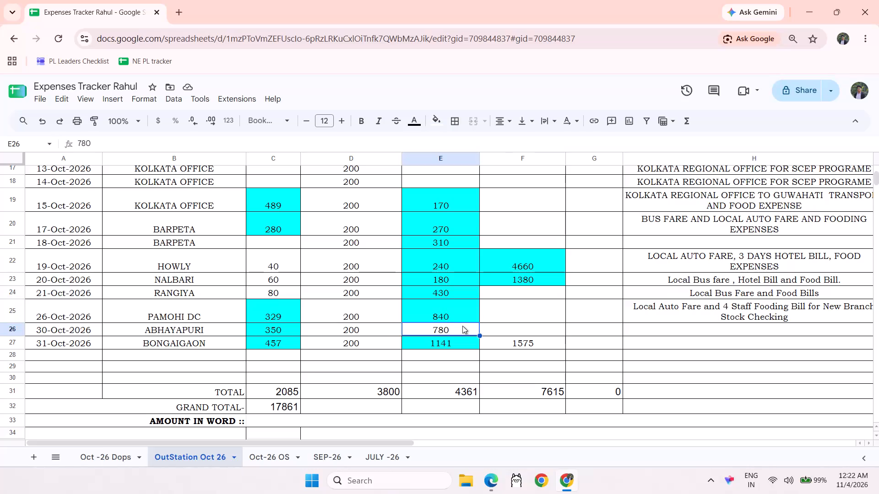
# Set the column E amount in the 30-Oct-2026 ABHAYAPURI row to 640.
pyautogui.write('640')
pyautogui.press('Return')
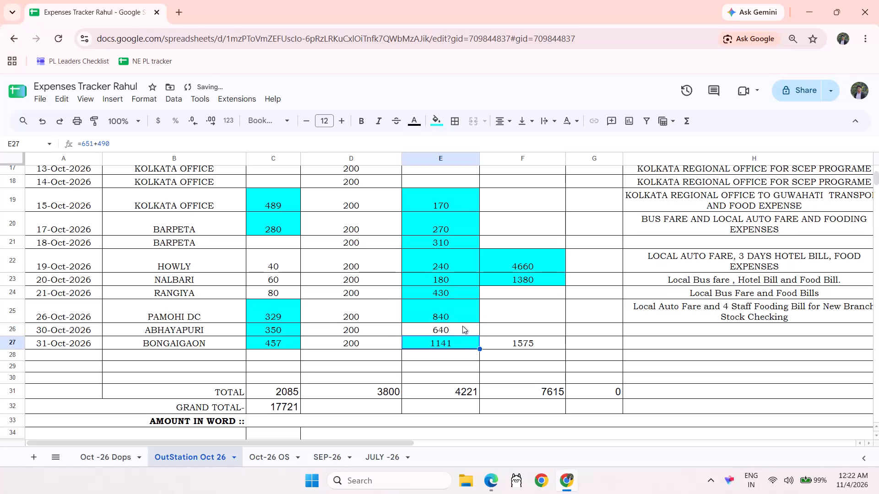
# Fill the column E amount cell in the 30-Oct-2026 ABHAYAPURI row with cyan.
pyautogui.click(465, 330)
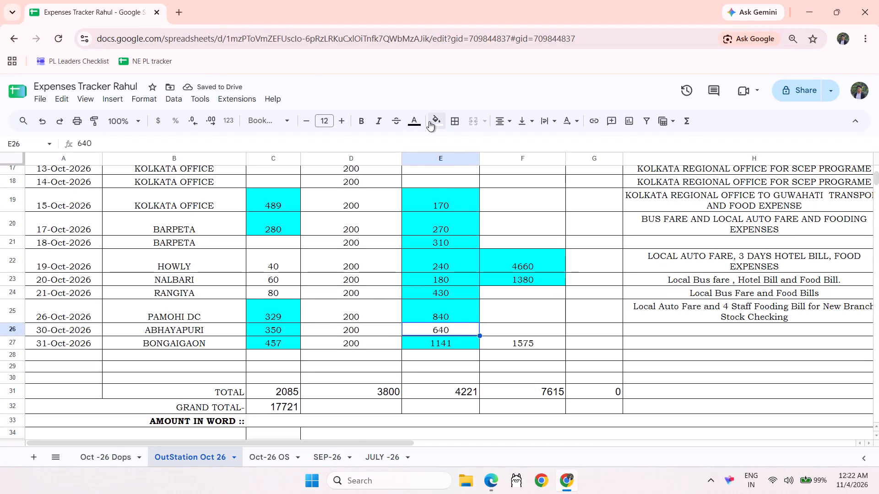
pyautogui.click(429, 121)
pyautogui.click(499, 173)
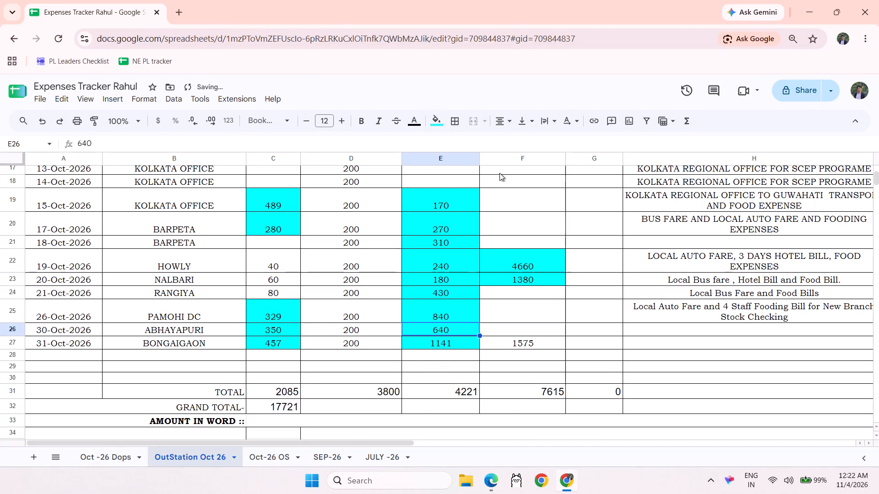
pyautogui.click(647, 363)
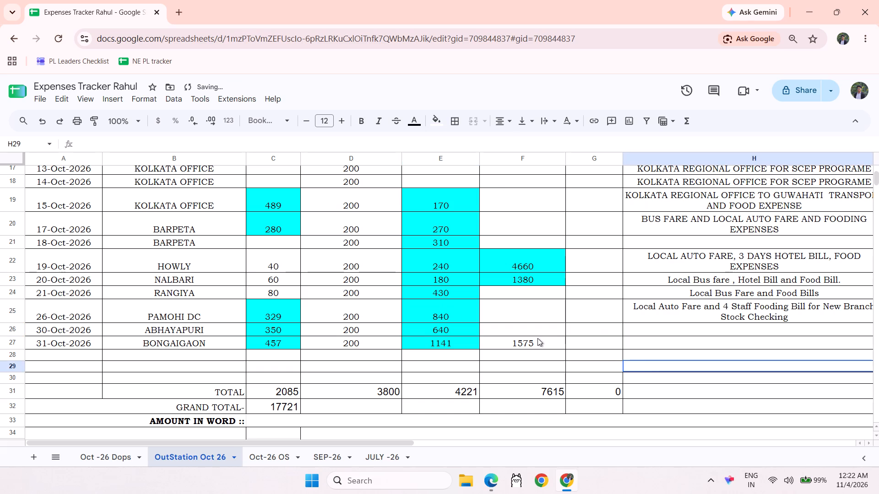
# Fill the column F amount cell in the 31-Oct-2026 BONGAIGAON row with cyan.
pyautogui.click(537, 338)
pyautogui.click(435, 120)
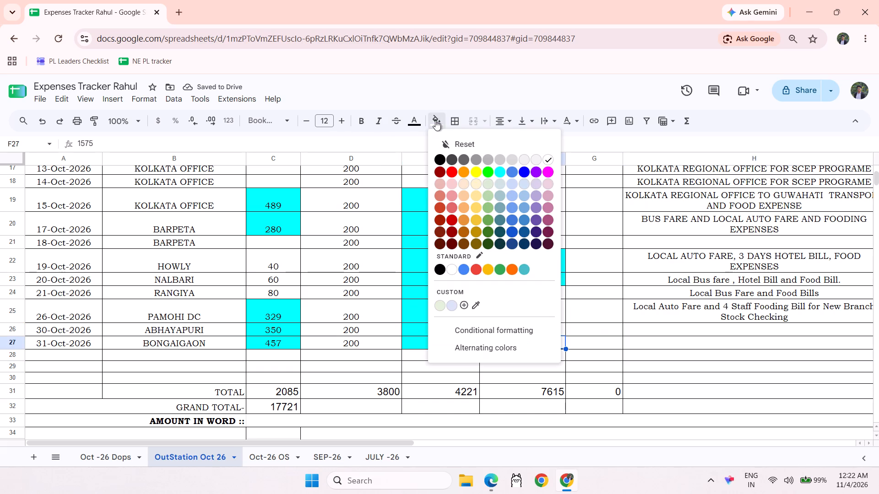
pyautogui.click(496, 171)
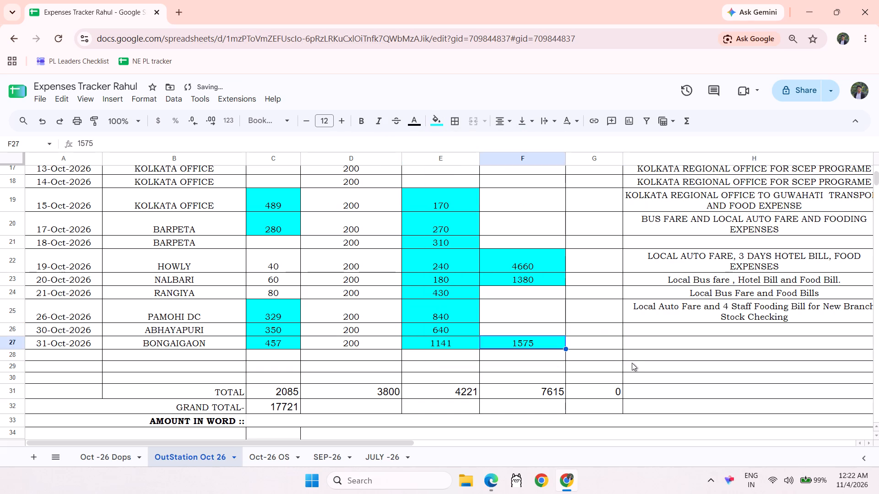
pyautogui.click(682, 379)
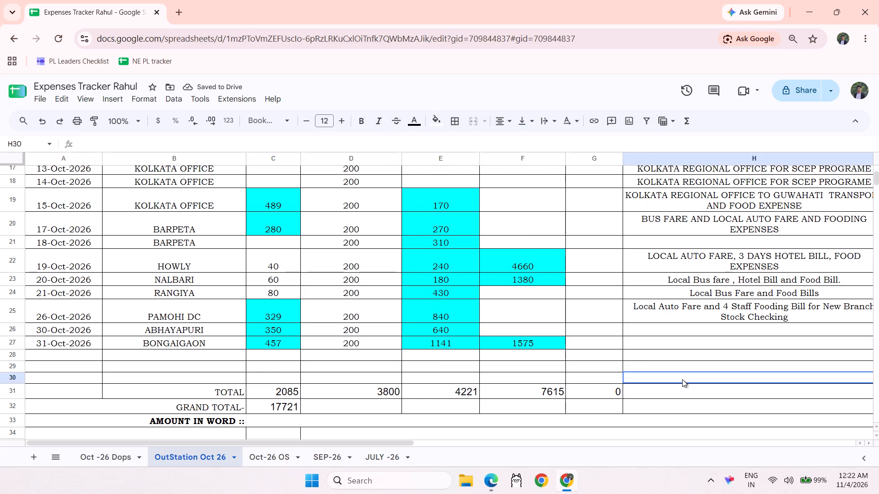
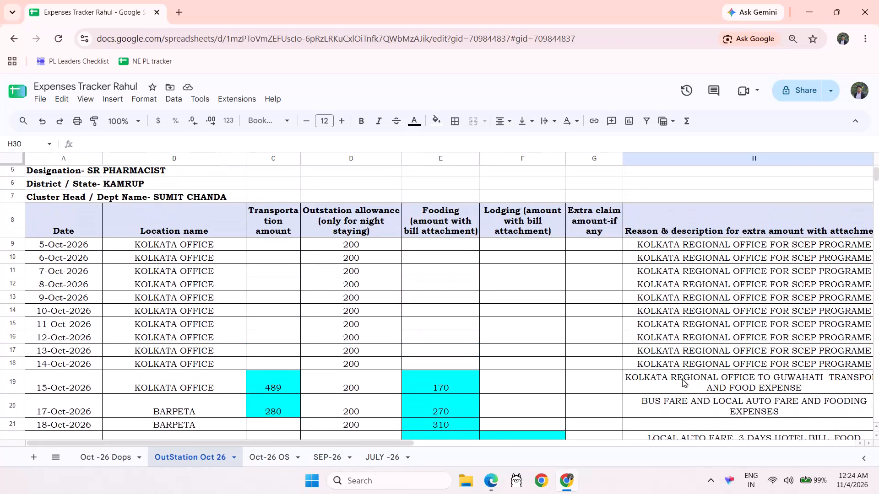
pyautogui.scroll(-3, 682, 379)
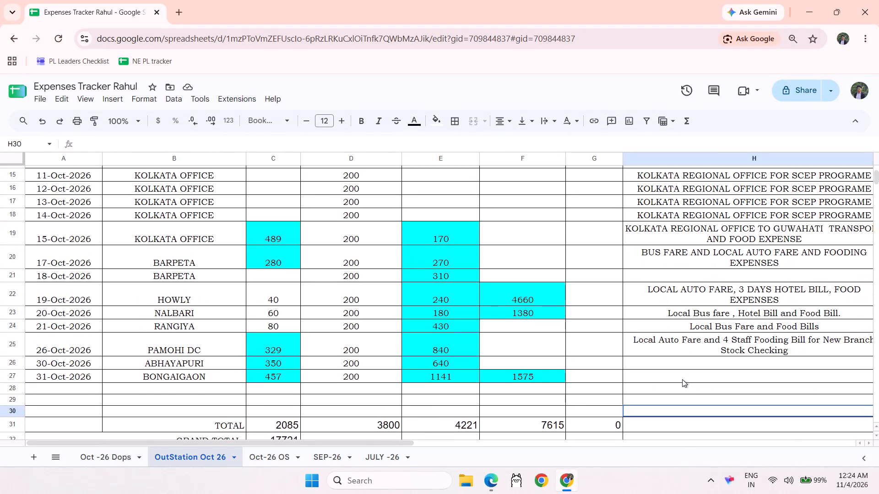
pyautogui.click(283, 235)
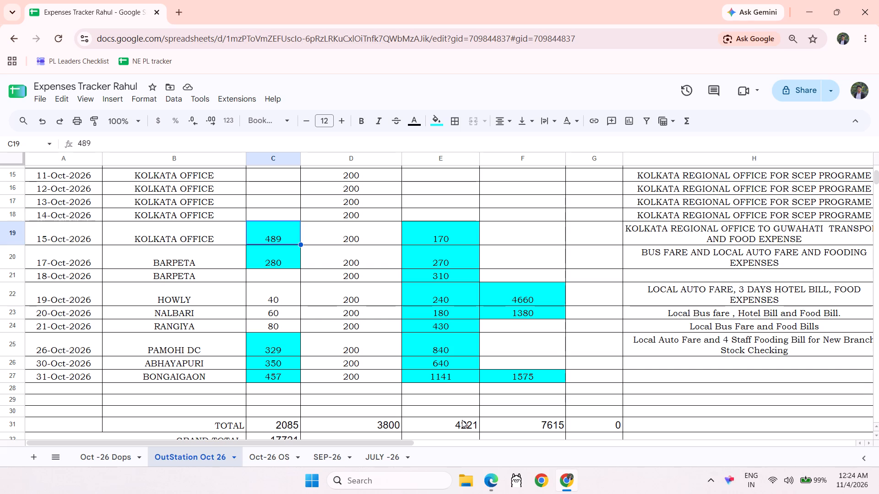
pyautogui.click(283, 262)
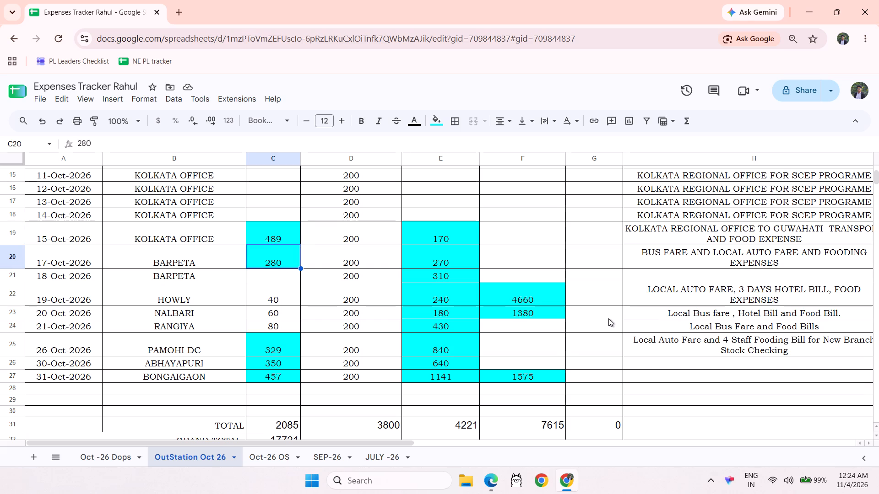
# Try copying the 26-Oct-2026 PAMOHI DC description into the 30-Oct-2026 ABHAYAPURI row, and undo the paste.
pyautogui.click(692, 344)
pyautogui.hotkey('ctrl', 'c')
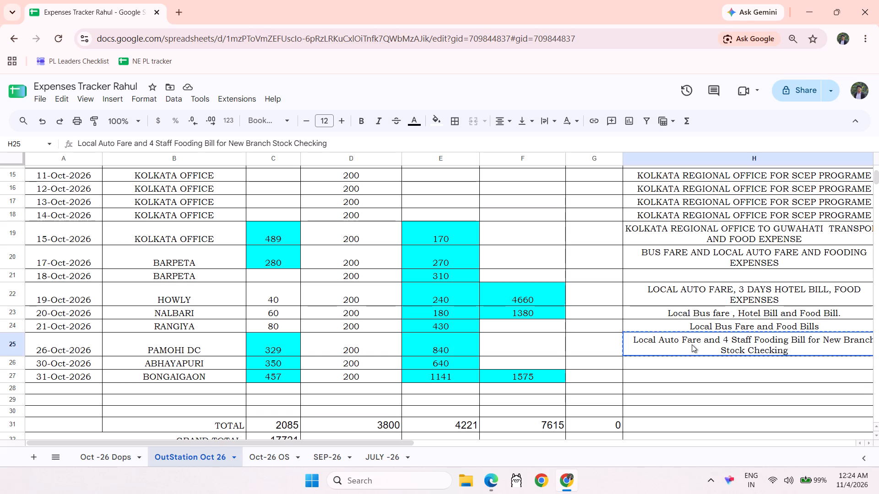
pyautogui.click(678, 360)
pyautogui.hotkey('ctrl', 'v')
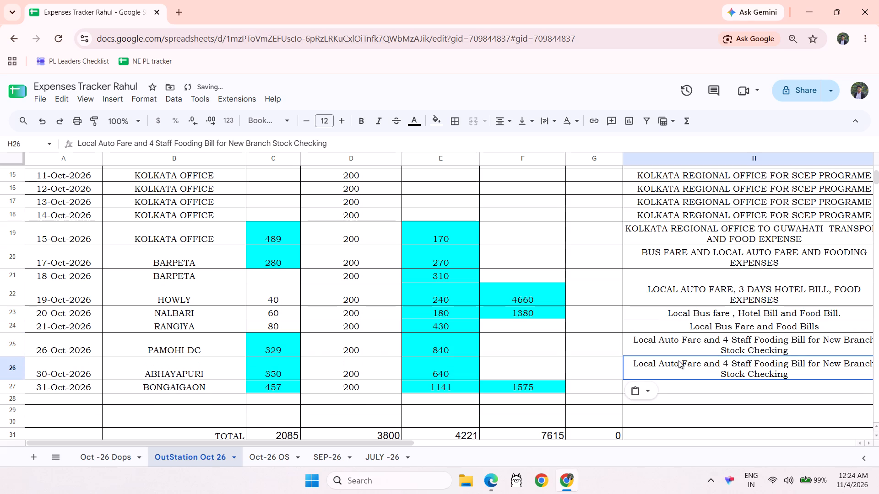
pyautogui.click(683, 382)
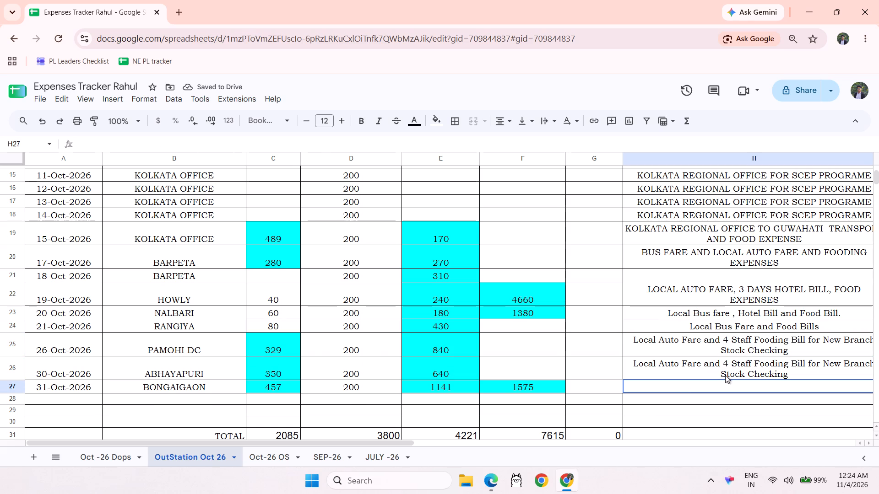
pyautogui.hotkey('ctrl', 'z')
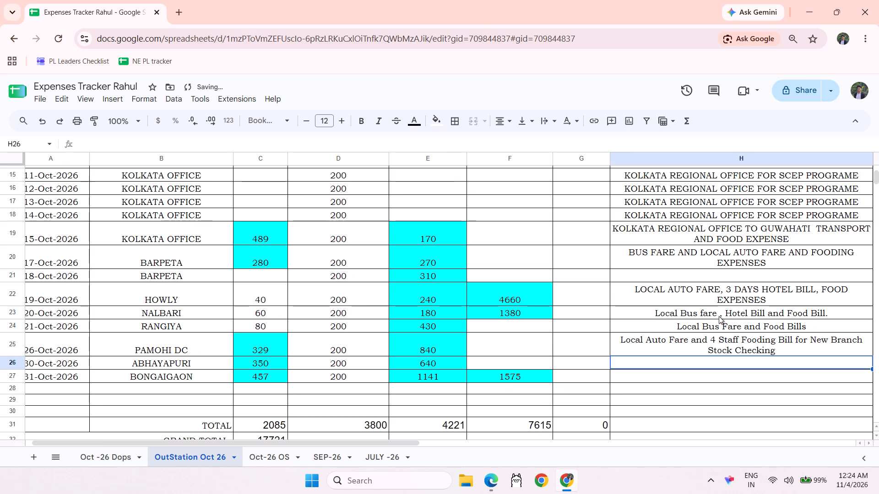
# Copy the description "Local Bus Fare and Food Bills" from the 21-Oct-2026 RANGIYA row into the 30-Oct-2026 ABHAYAPURI row.
pyautogui.click(735, 326)
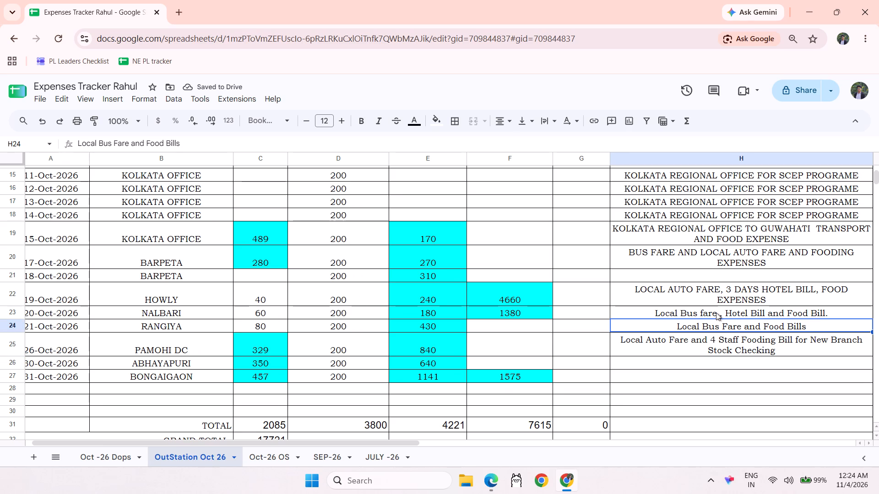
pyautogui.hotkey('ctrl', 'c')
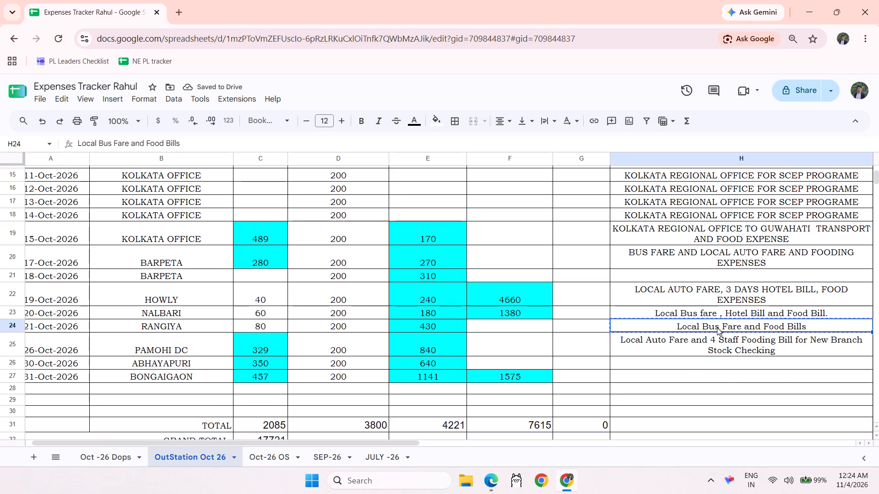
pyautogui.click(677, 359)
pyautogui.hotkey('ctrl', 'v')
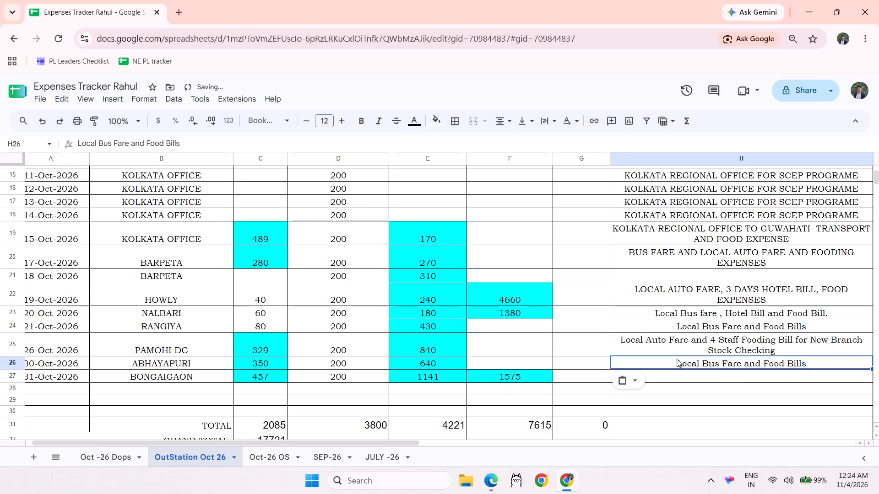
# Copy the description "Local Bus fare , Hotel Bill and Food Bill." from the 20-Oct-2026 NALBARI row into the 31-Oct-2026 BONGAIGAON row.
pyautogui.click(731, 317)
pyautogui.hotkey('ctrl', 'c')
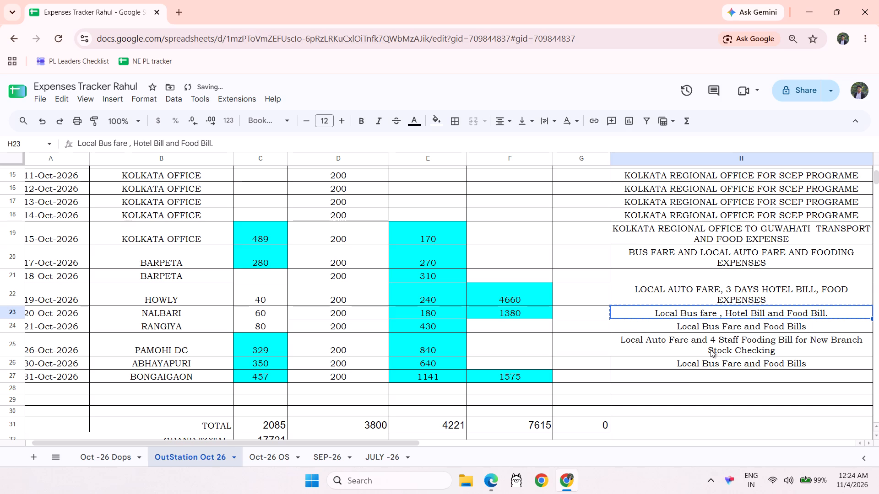
pyautogui.click(683, 377)
pyautogui.hotkey('ctrl', 'v')
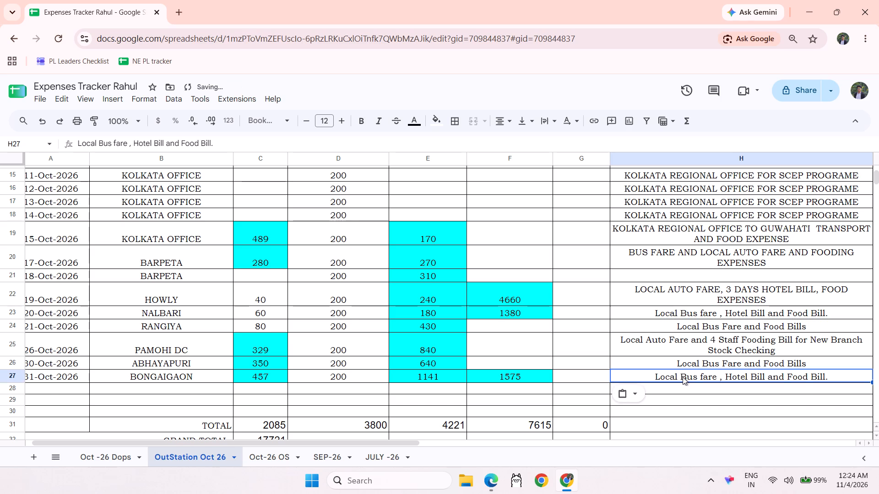
# Enter 500 as the extra claim amount in the 15-Oct-2026 KOLKATA OFFICE row.
pyautogui.scroll(4, 683, 377)
pyautogui.scroll(-3, 683, 377)
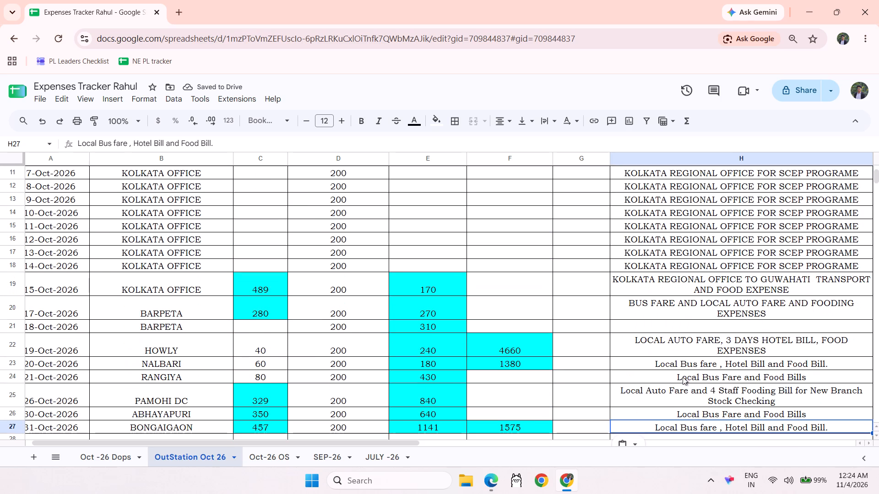
pyautogui.scroll(-2, 683, 377)
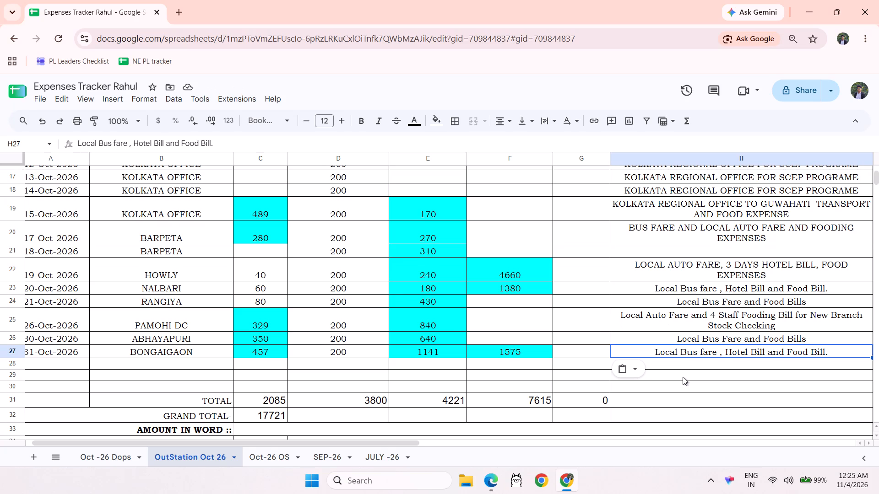
pyautogui.scroll(1, 594, 350)
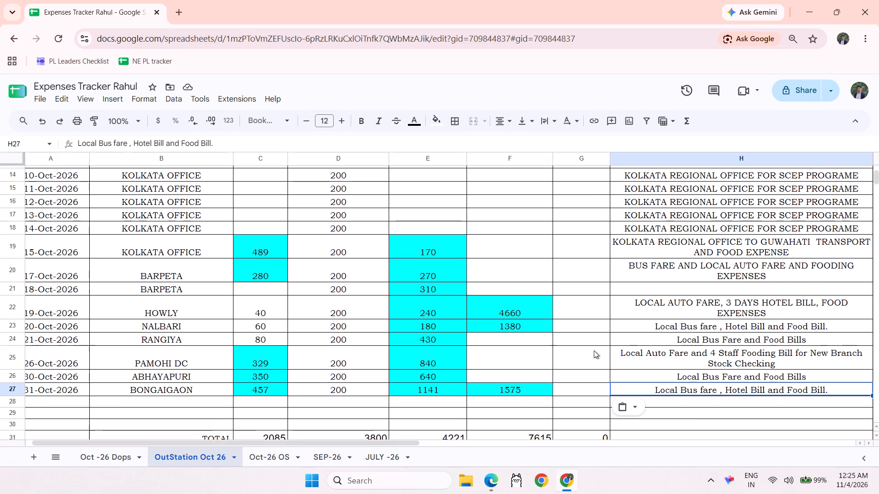
pyautogui.scroll(3, 594, 350)
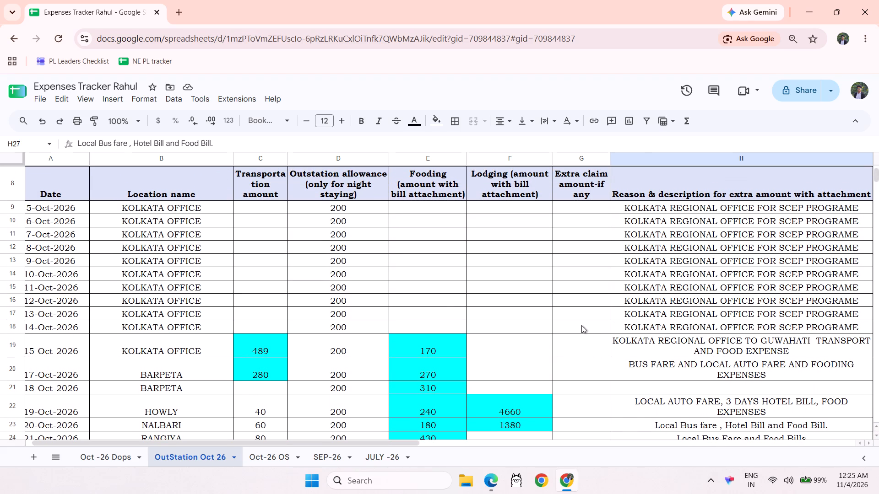
pyautogui.click(581, 325)
pyautogui.press('5')
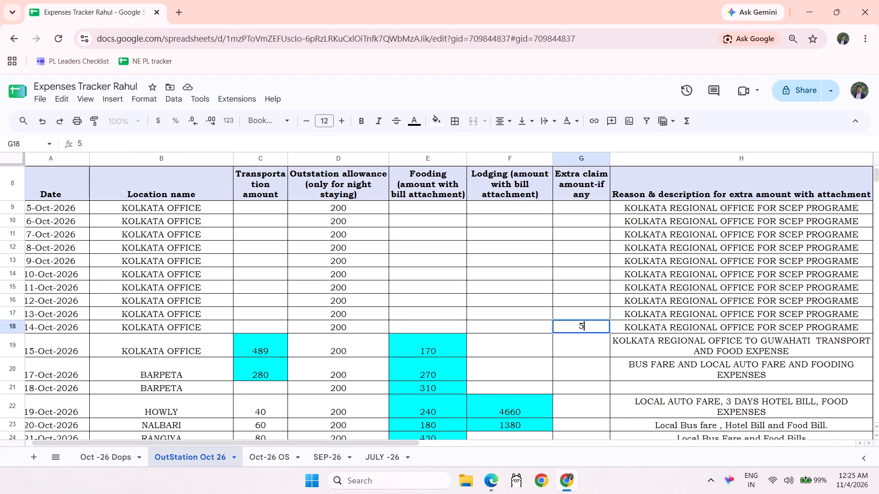
pyautogui.press('BackSpace')
pyautogui.press('Down')
pyautogui.write('500')
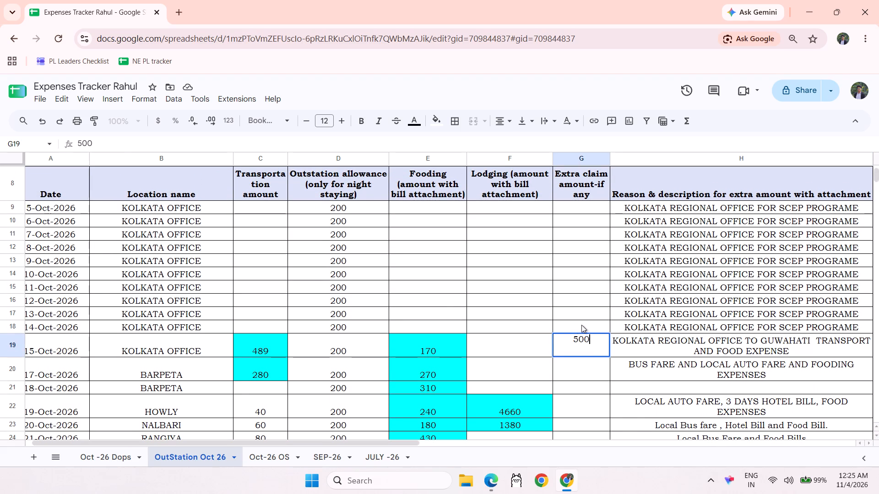
pyautogui.press('Return')
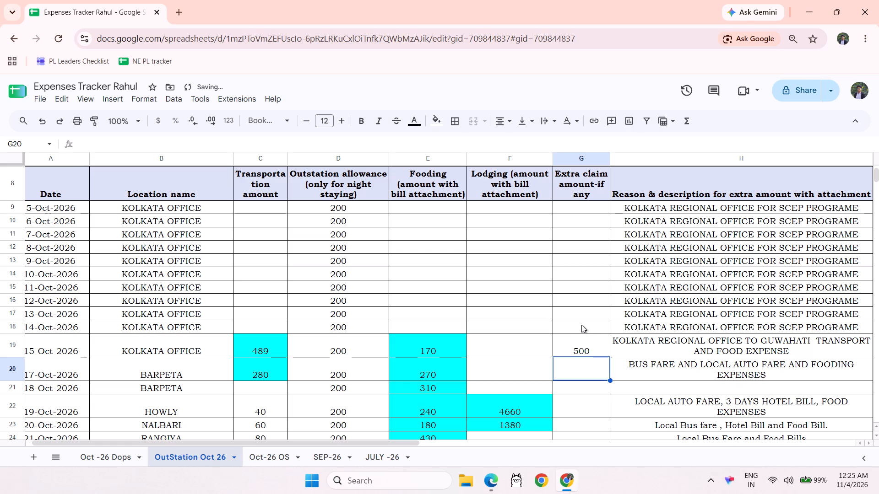
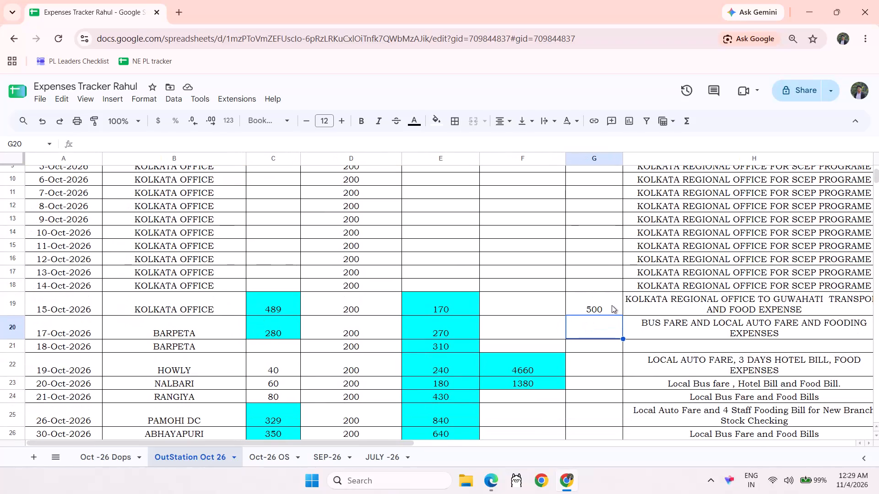
# Review the column C amounts row by row from 15-Oct-2026 KOLKATA OFFICE to 31-Oct-2026 BONGAIGAON.
pyautogui.scroll(-2, 410, 315)
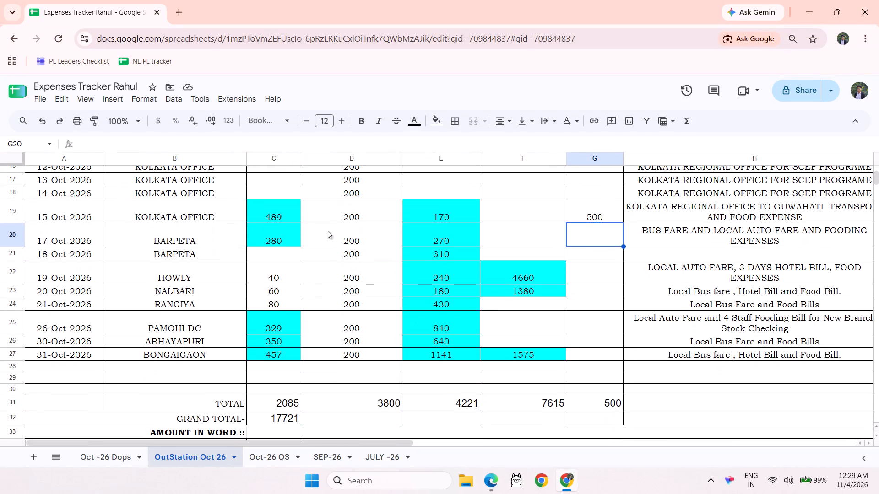
pyautogui.click(284, 218)
pyautogui.press('Down')
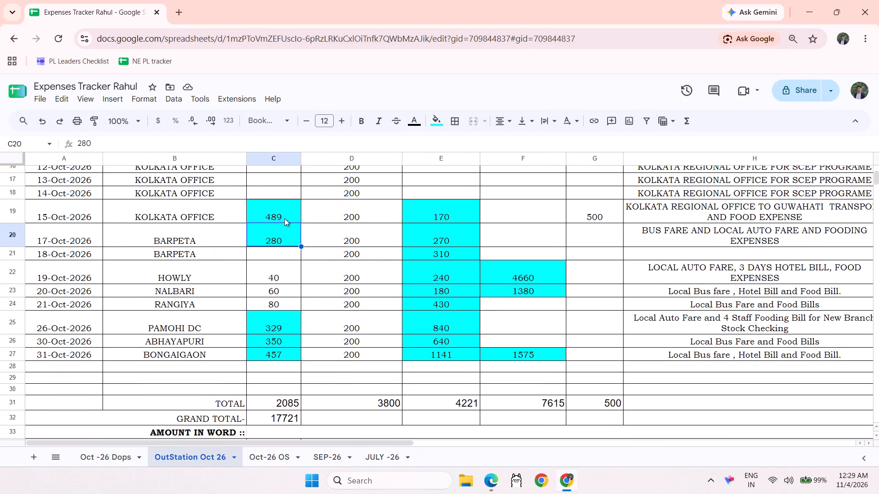
pyautogui.press('Down')
pyautogui.press('Down')
pyautogui.press('Down')
pyautogui.press('Down')
pyautogui.press('Down')
pyautogui.press('Down')
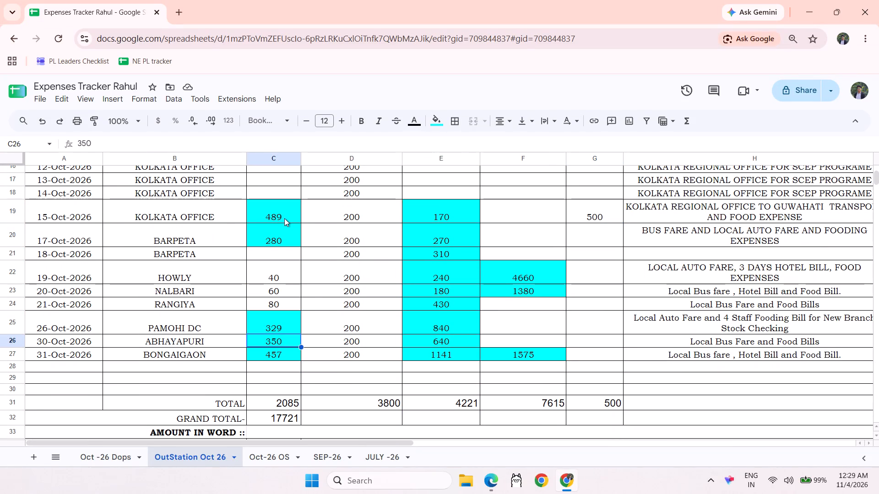
pyautogui.press('Down')
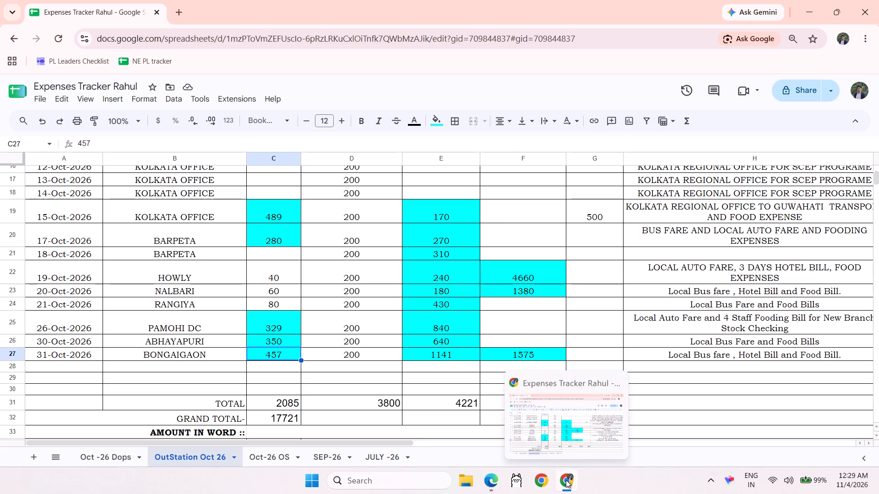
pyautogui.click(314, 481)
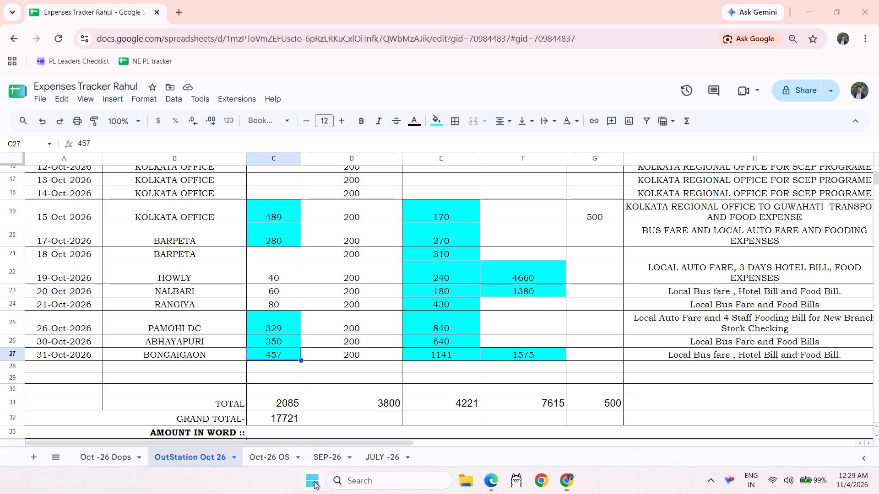
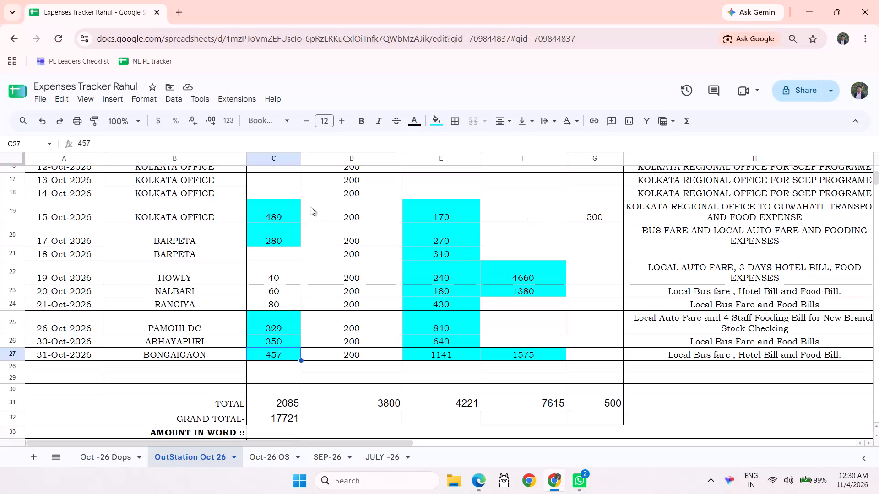
# Change the fill colour of the amounts in C19:F27, from 15-Oct-2026 KOLKATA OFFICE to 31-Oct-2026 BONGAIGAON, to white.
pyautogui.click(278, 215)
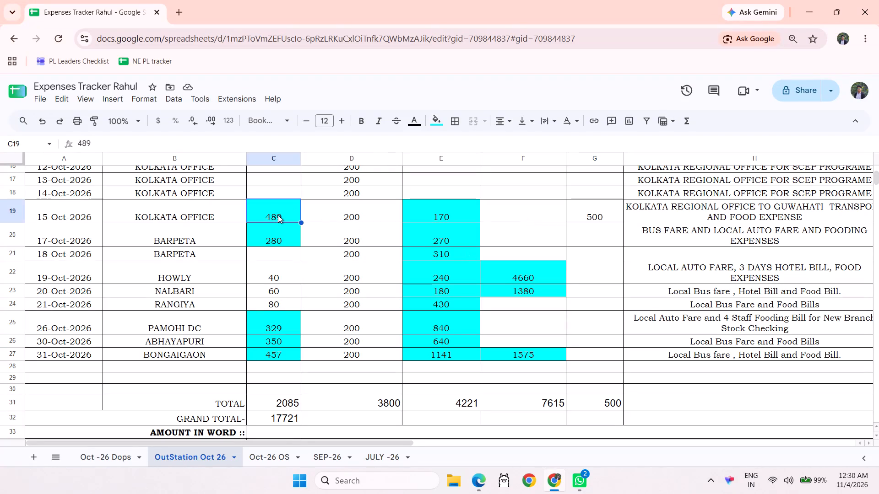
pyautogui.hotkey('shift', 'Down')
pyautogui.hotkey('shift', 'Down')
pyautogui.hotkey('shift', 'Down')
pyautogui.hotkey('shift', 'Down')
pyautogui.hotkey('shift', 'Down')
pyautogui.hotkey('shift', 'Down')
pyautogui.hotkey('shift', 'Down')
pyautogui.hotkey('shift', 'Down')
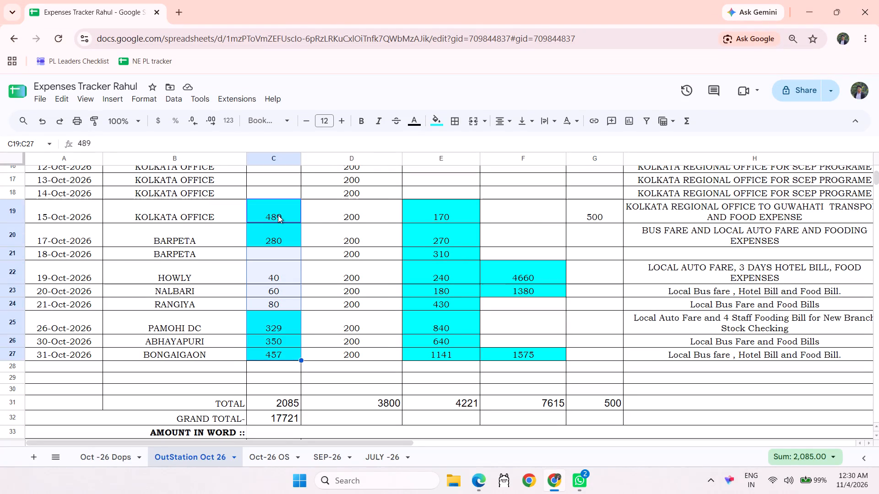
pyautogui.hotkey('shift', 'Right')
pyautogui.hotkey('shift', 'Right')
pyautogui.hotkey('shift', 'Right')
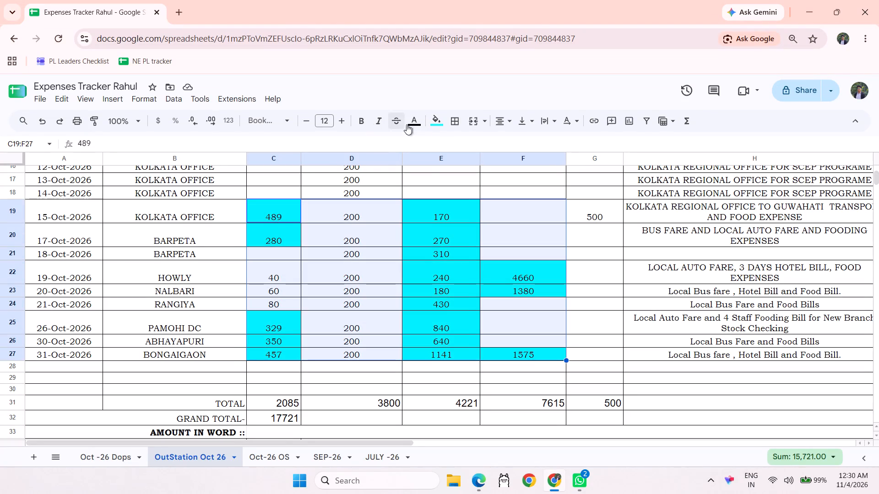
pyautogui.click(436, 123)
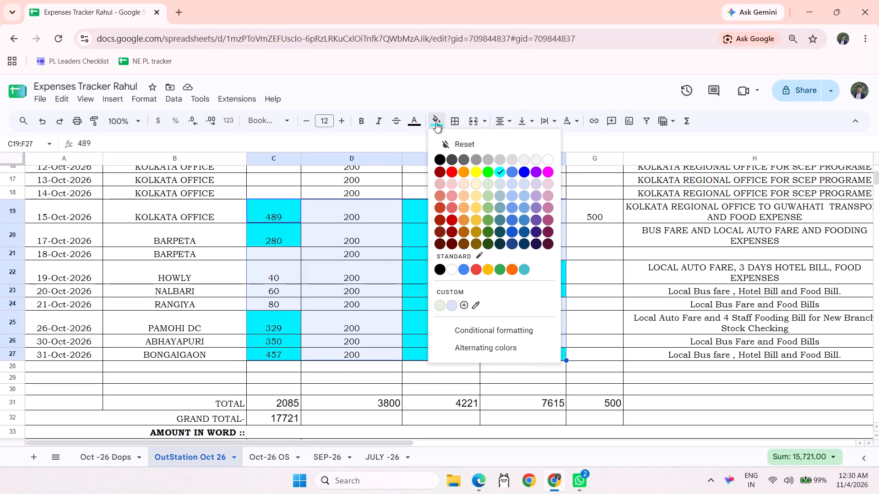
pyautogui.click(546, 161)
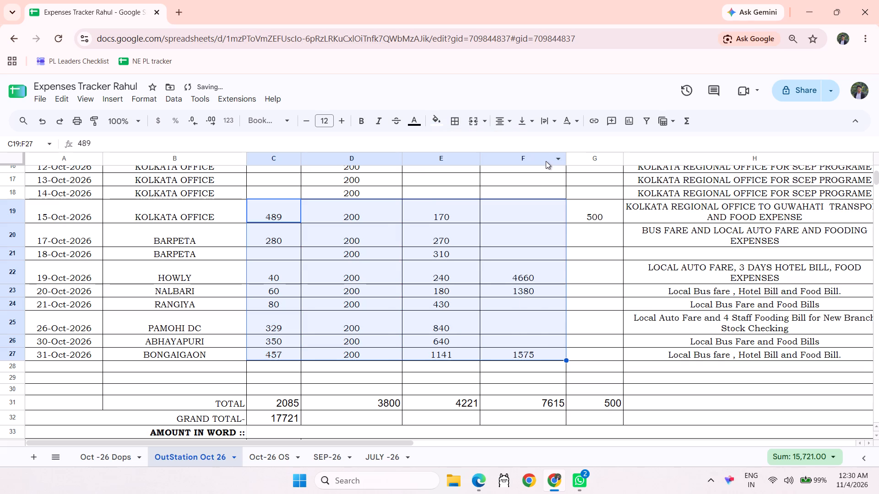
pyautogui.click(238, 235)
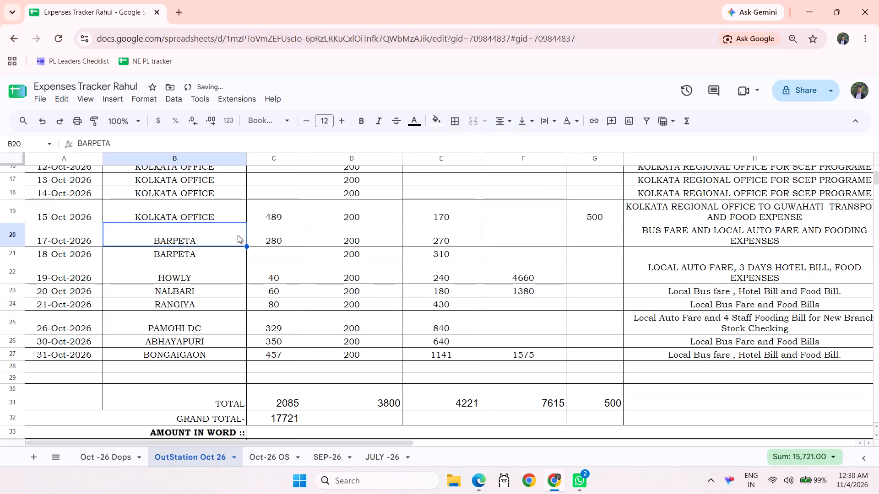
# Select the column C amount in the 15-Oct-2026 KOLKATA OFFICE row to check it.
pyautogui.click(269, 220)
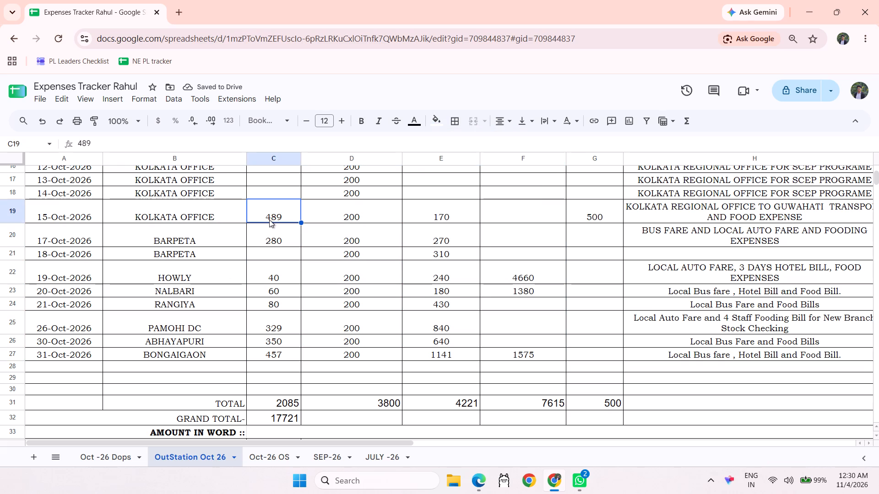
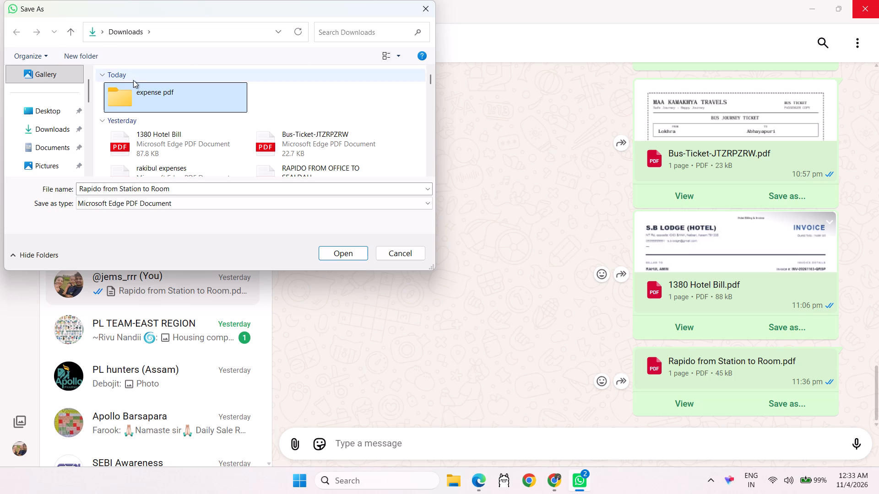
pyautogui.doubleClick(183, 98)
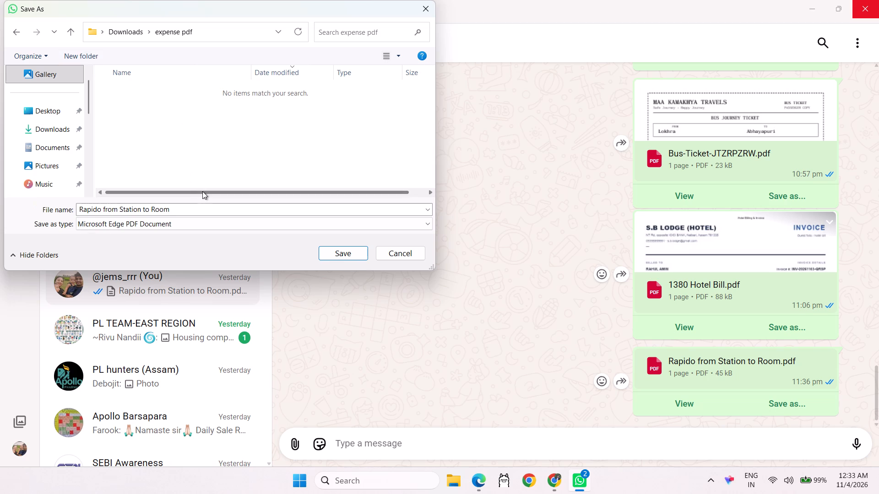
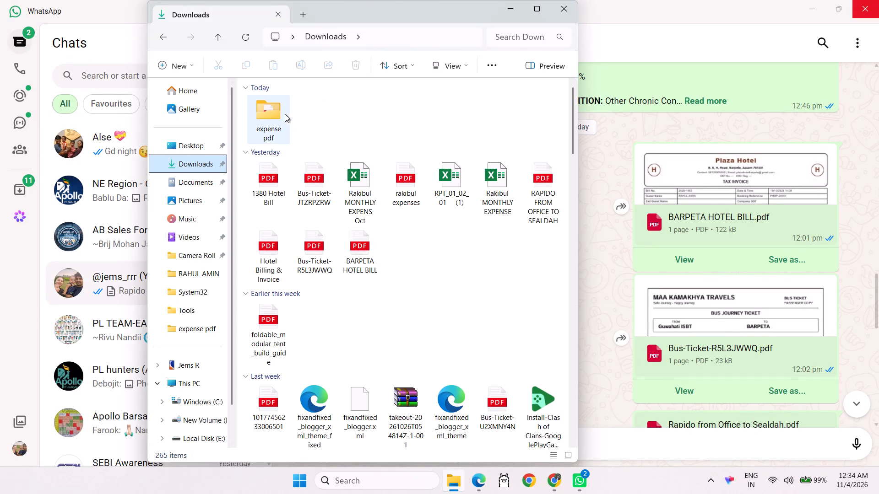
# Check the full set of collected bill and ticket PDFs in the "expense pdf" folder in Downloads, and close the folder window.
pyautogui.doubleClick(276, 116)
pyautogui.click(323, 268)
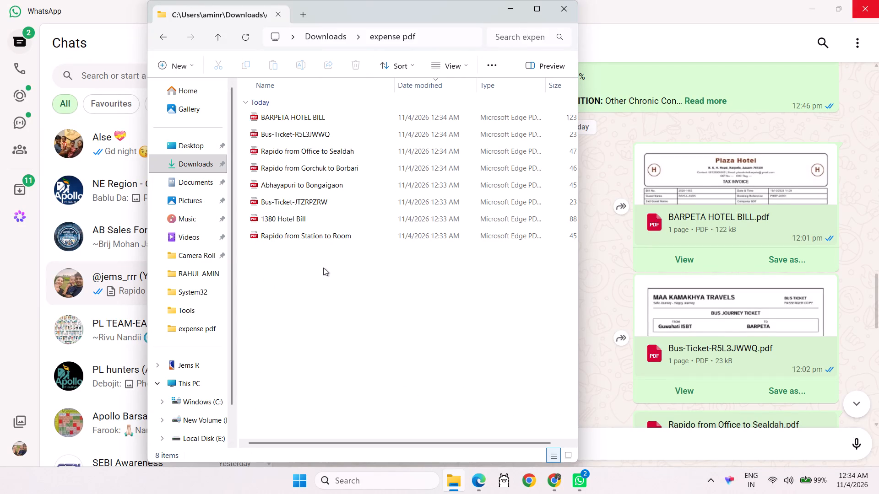
pyautogui.hotkey('ctrl', 'a')
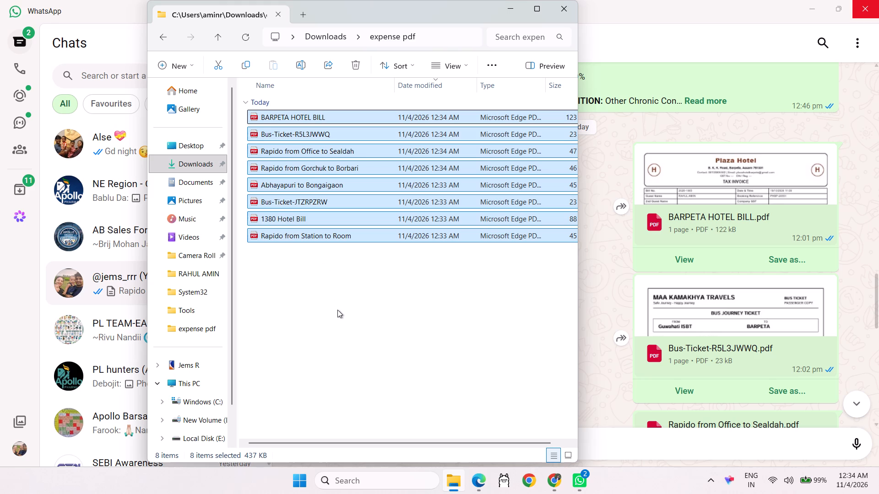
pyautogui.click(561, 12)
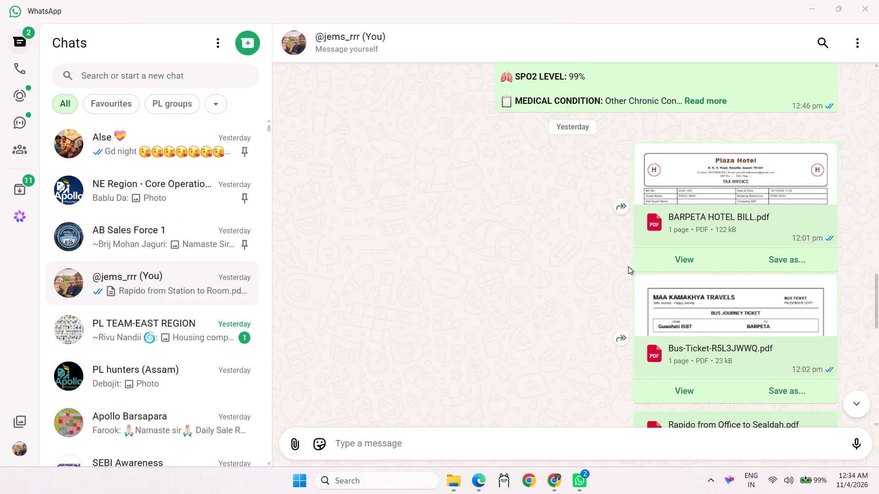
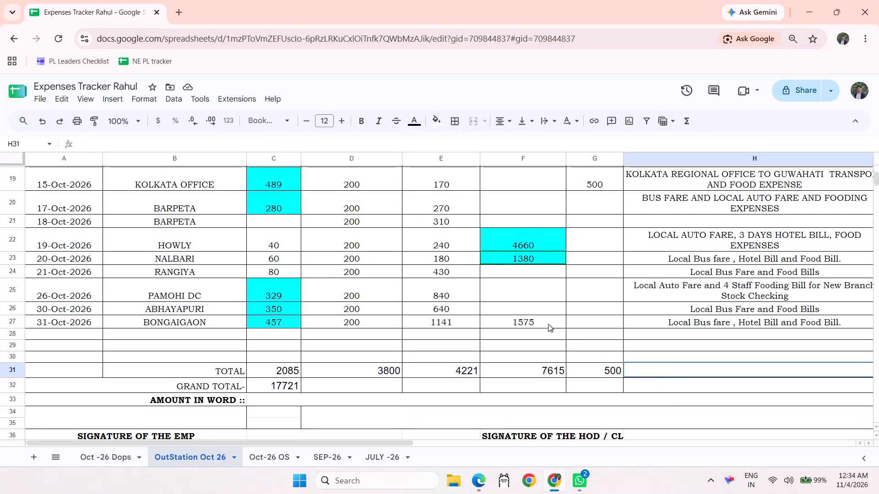
# Fill the 31-Oct-2026 BONGAIGAON amount 1575 in F27 with cyan.
pyautogui.click(548, 324)
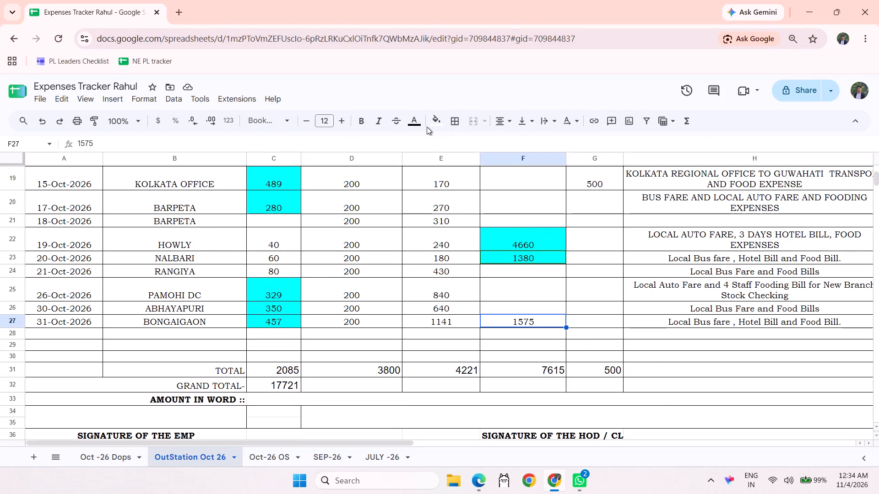
pyautogui.click(434, 123)
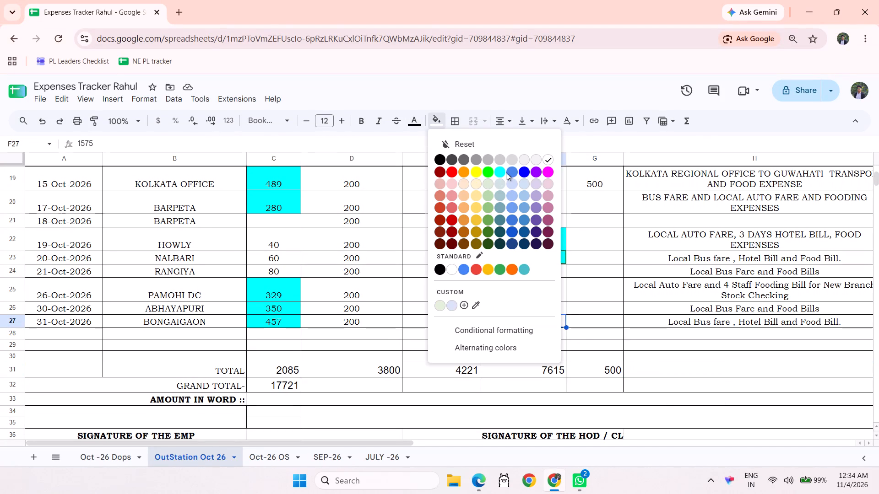
pyautogui.click(500, 172)
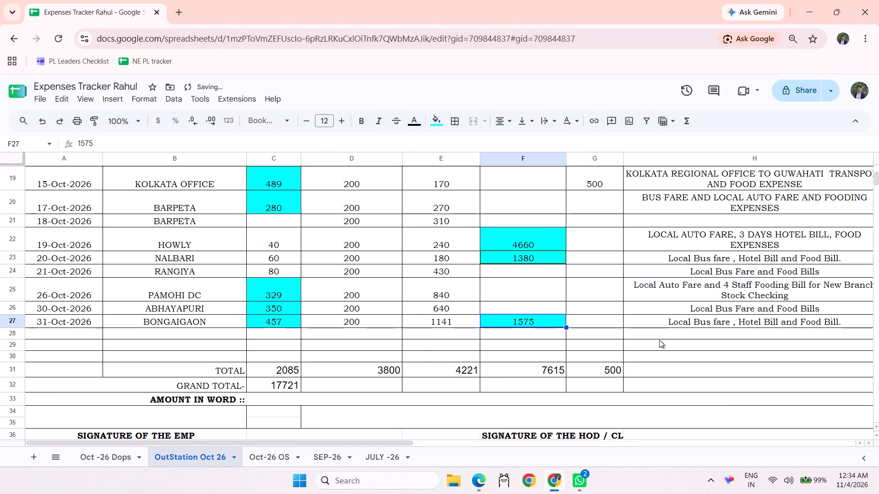
pyautogui.click(660, 356)
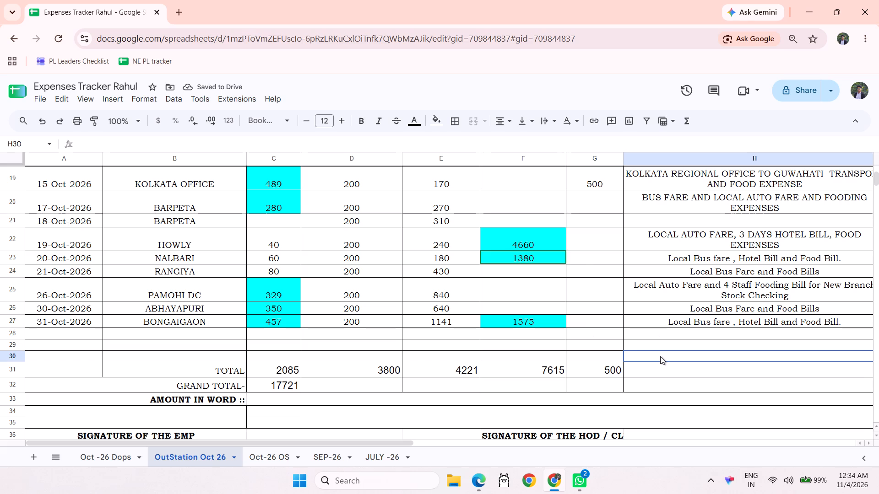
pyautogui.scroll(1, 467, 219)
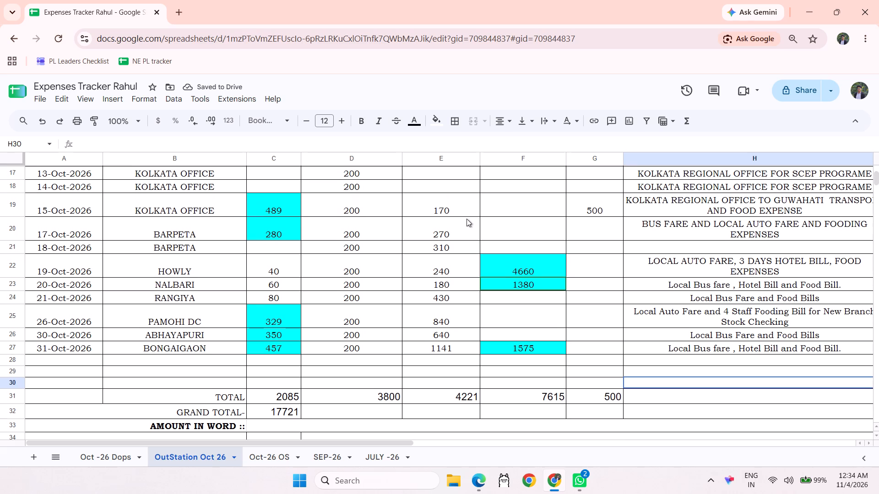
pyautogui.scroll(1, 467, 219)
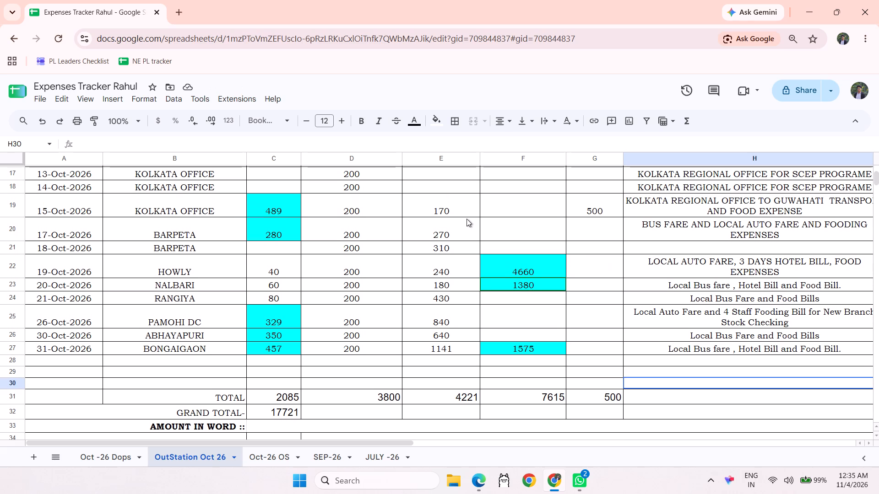
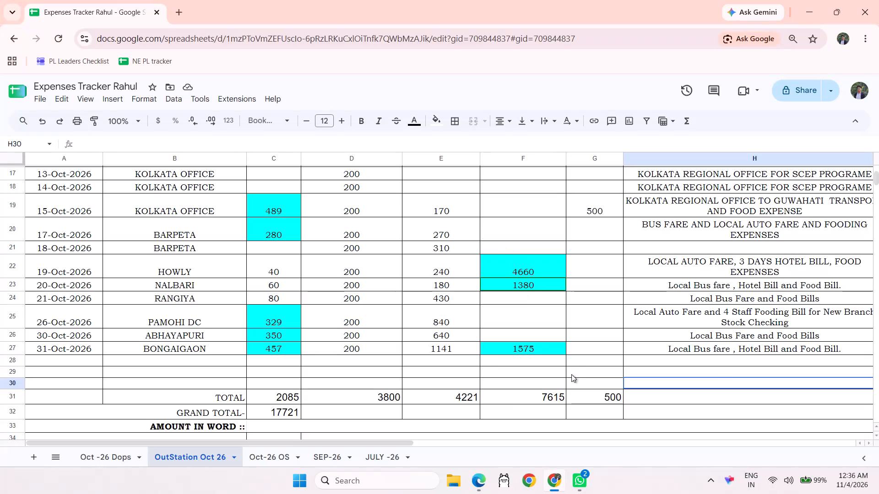
# Enter "seventeen Thousand seven hundred twenty one rupees" as the amount in words in row 33 of the outstation claim.
pyautogui.click(588, 356)
pyautogui.scroll(-1, 588, 356)
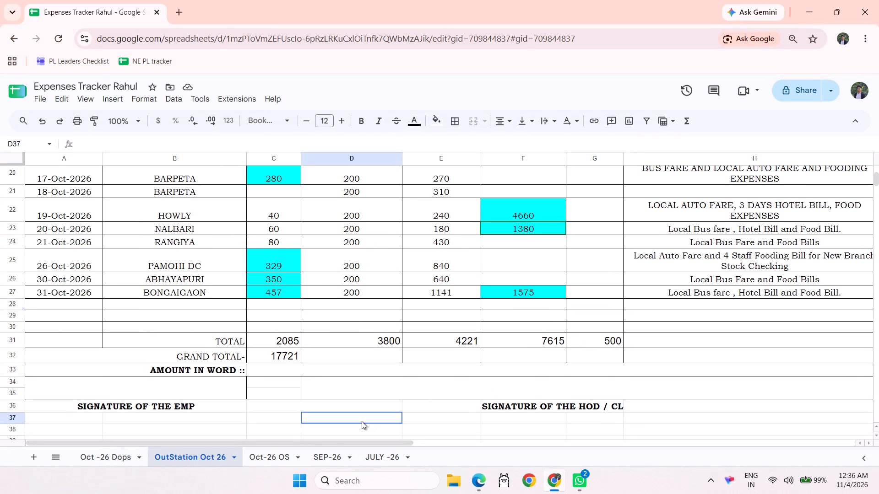
pyautogui.click(362, 421)
pyautogui.click(322, 372)
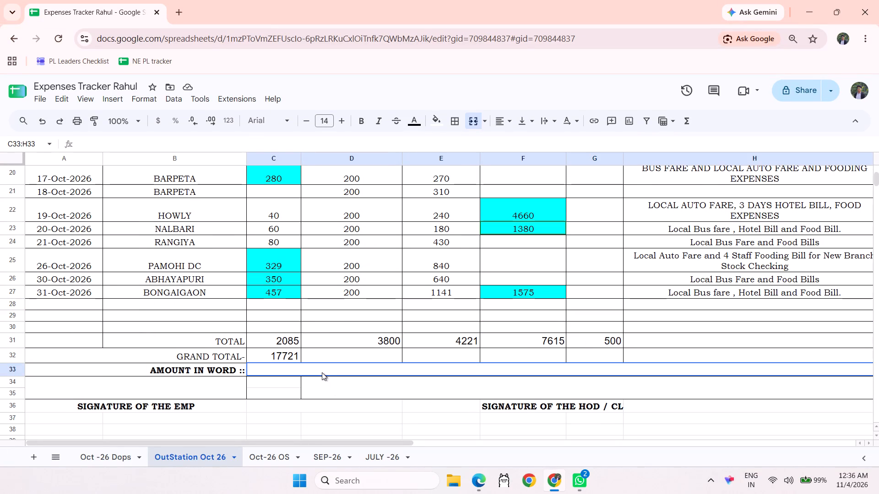
pyautogui.press('s')
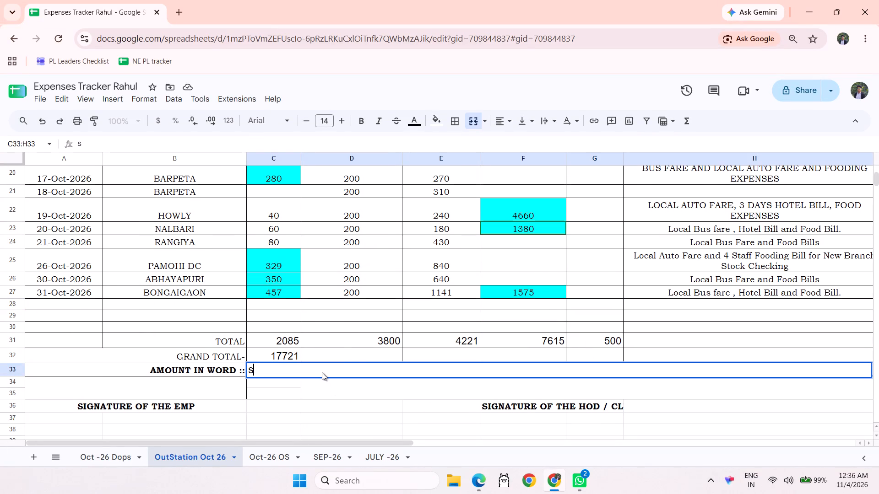
pyautogui.press('e')
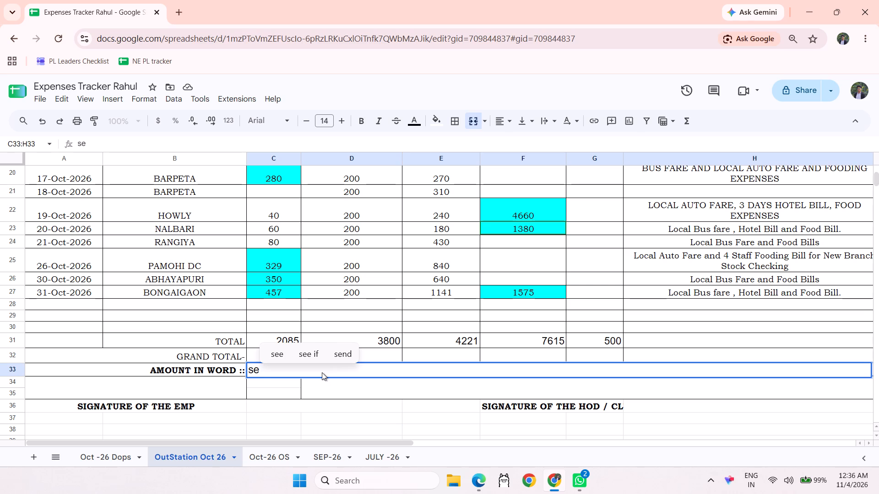
pyautogui.write('venteen Thousan')
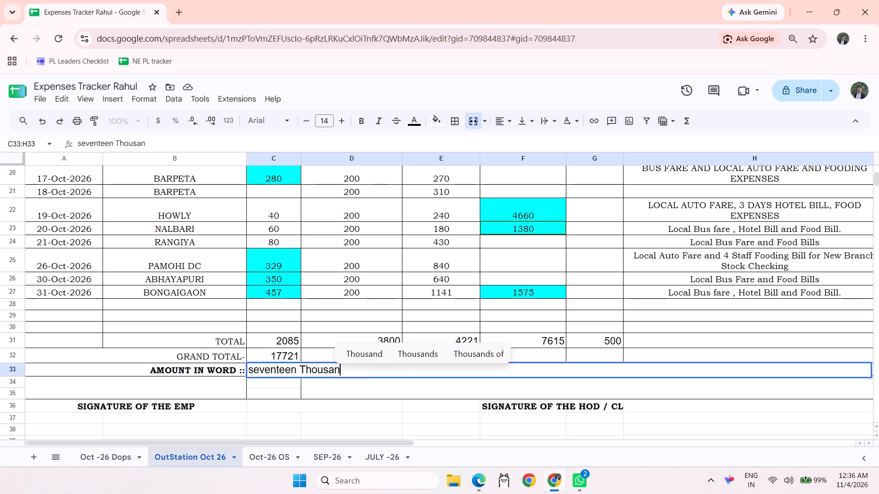
pyautogui.press('d')
pyautogui.press('space')
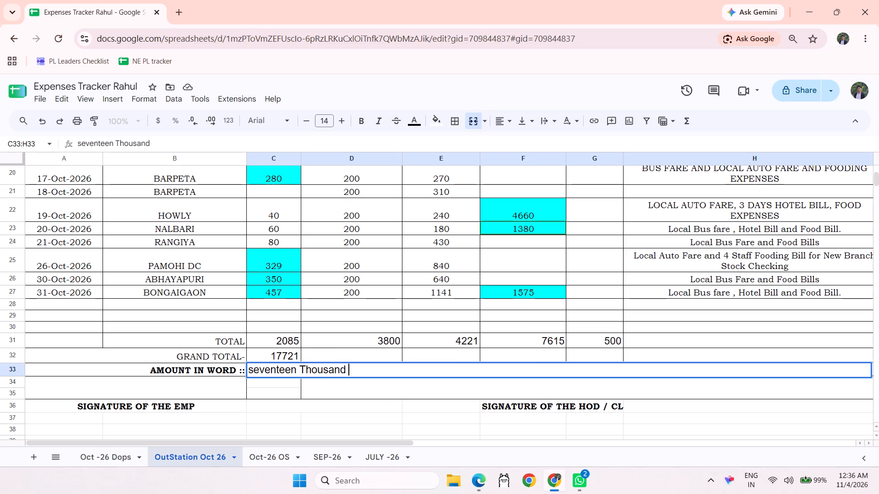
pyautogui.write('seven hundred')
pyautogui.press('space')
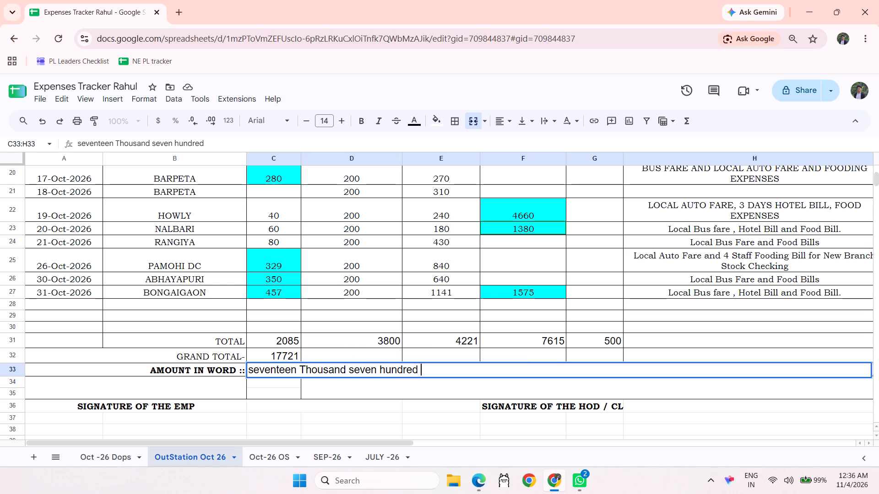
pyautogui.write('twenty one rupees')
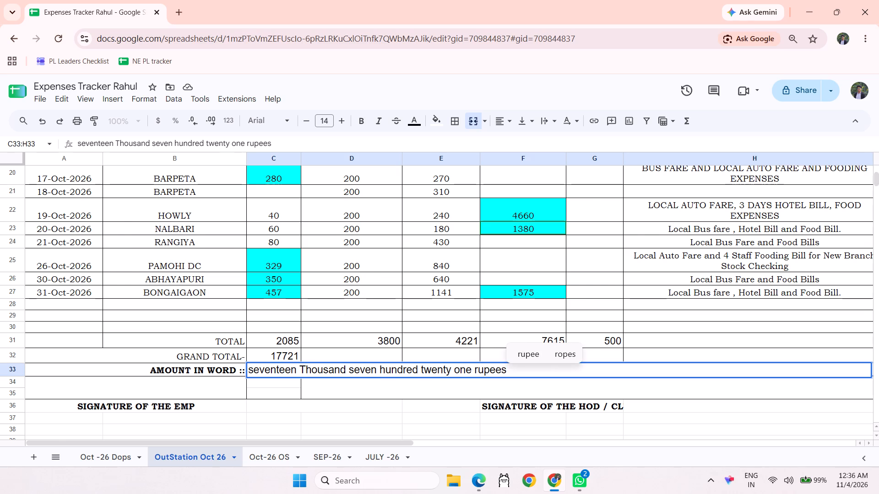
pyautogui.press('Tab')
# Change the month in cell A2 of the outstation claim to October, so it reads "Month- October-2026".
pyautogui.scroll(-1, 551, 392)
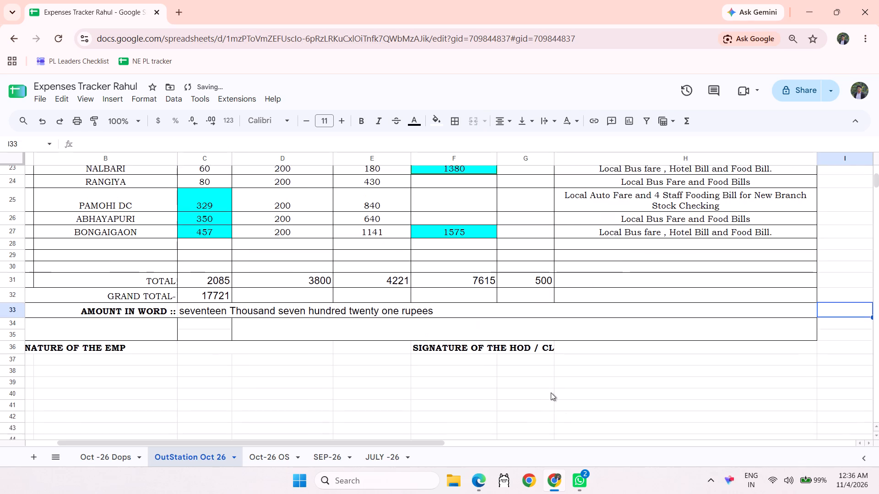
pyautogui.scroll(-1, 551, 392)
pyautogui.hscroll(3, 551, 392)
pyautogui.scroll(7, 551, 392)
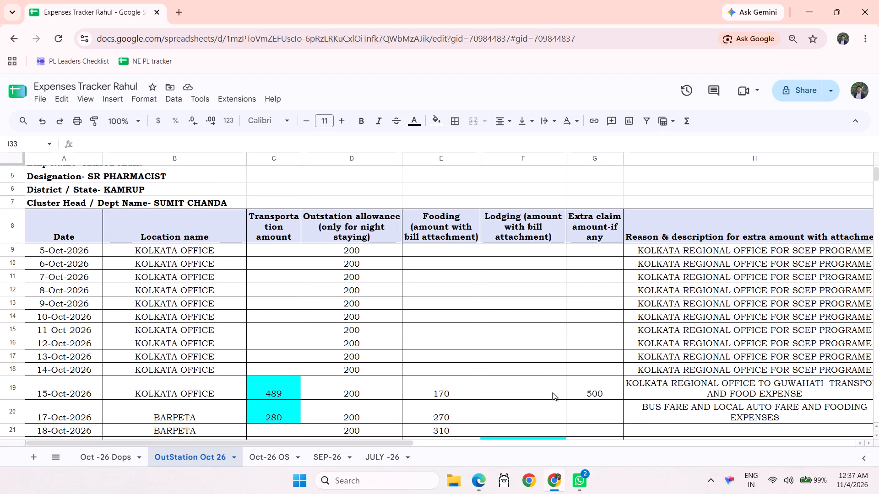
pyautogui.hotkey('ctrl', '-')
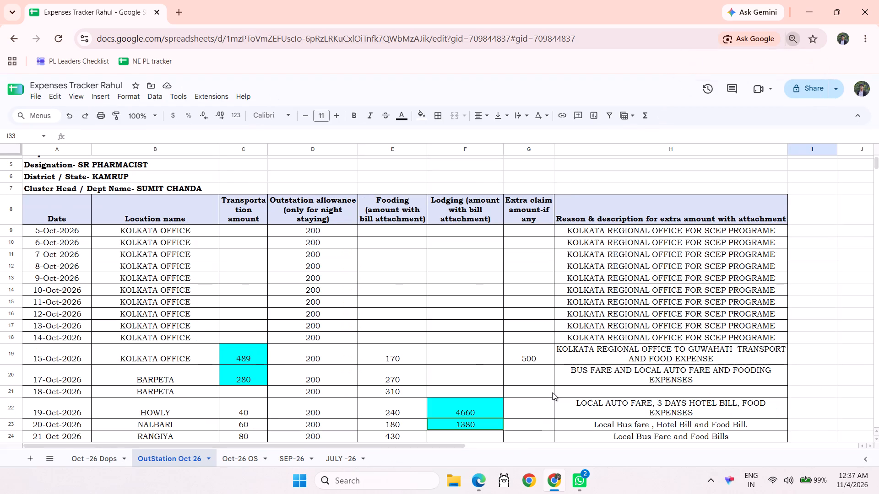
pyautogui.scroll(4, 632, 384)
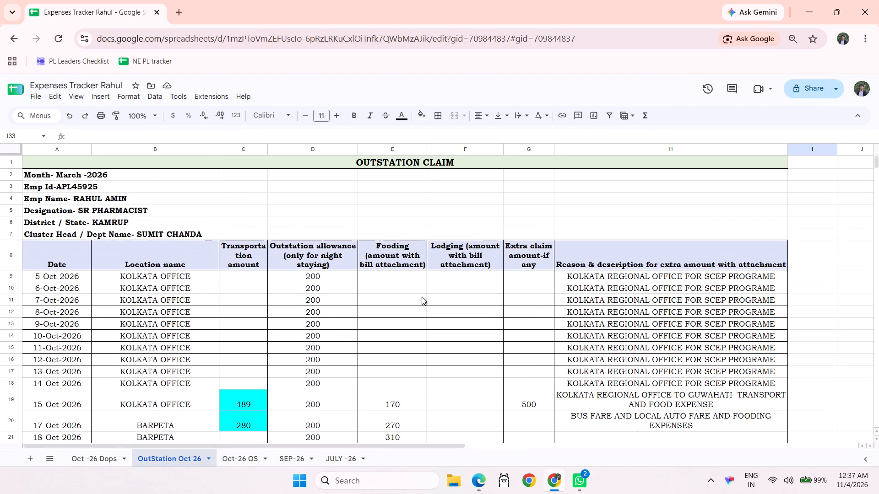
pyautogui.doubleClick(67, 174)
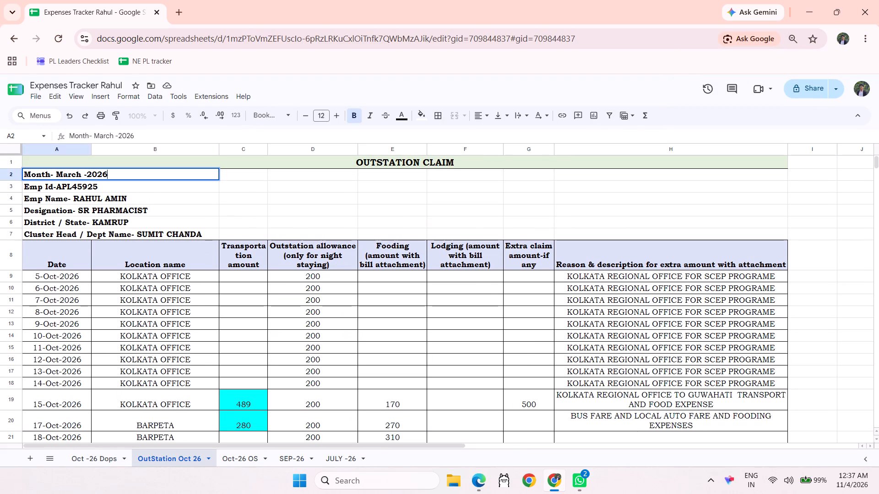
pyautogui.doubleClick(67, 174)
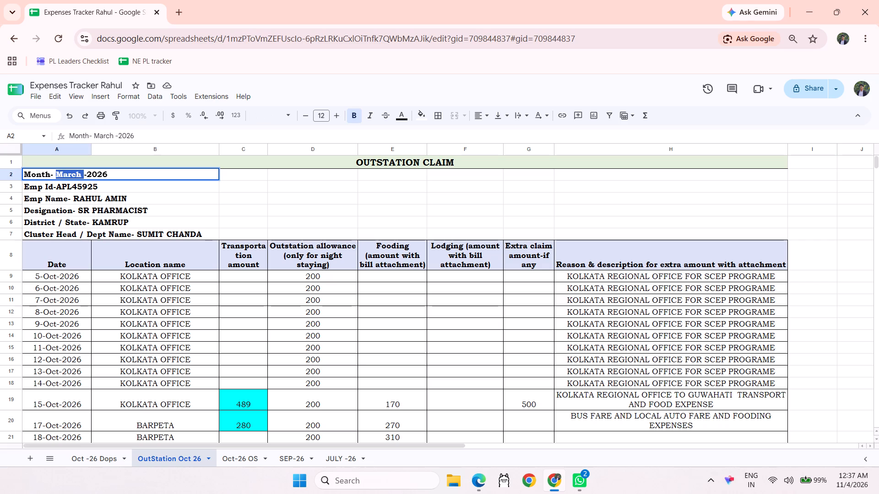
pyautogui.write('October')
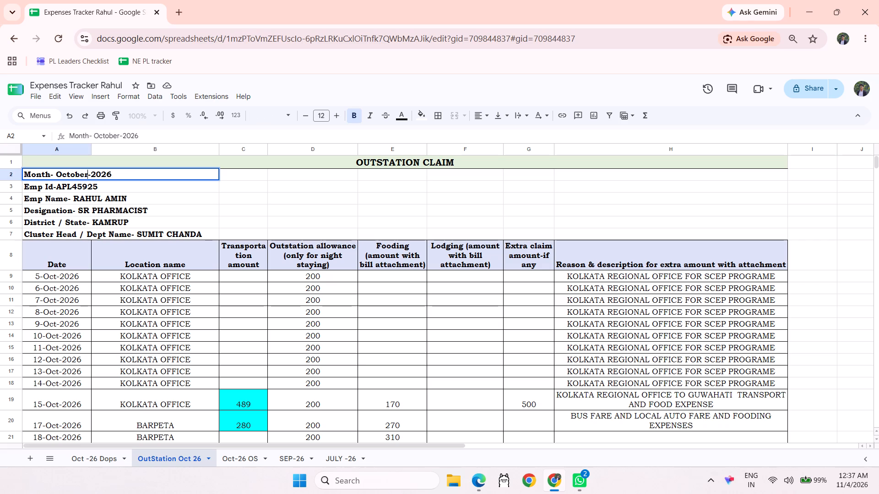
pyautogui.press('Tab')
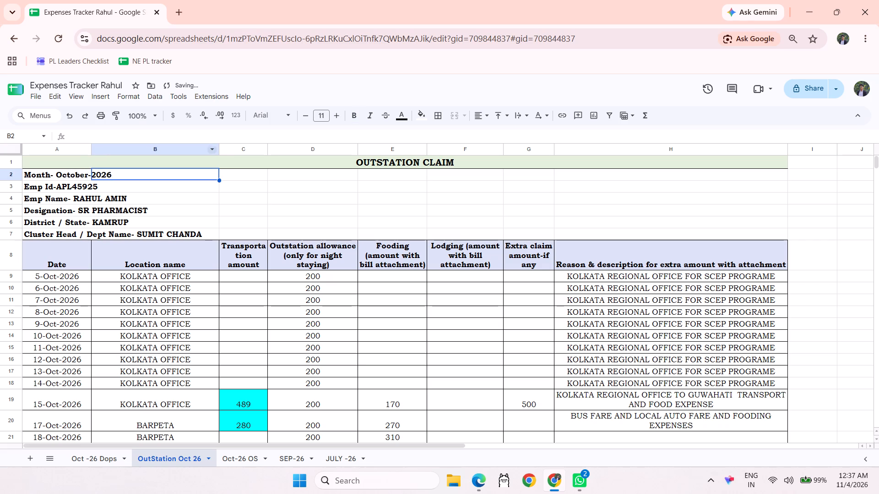
pyautogui.click(821, 223)
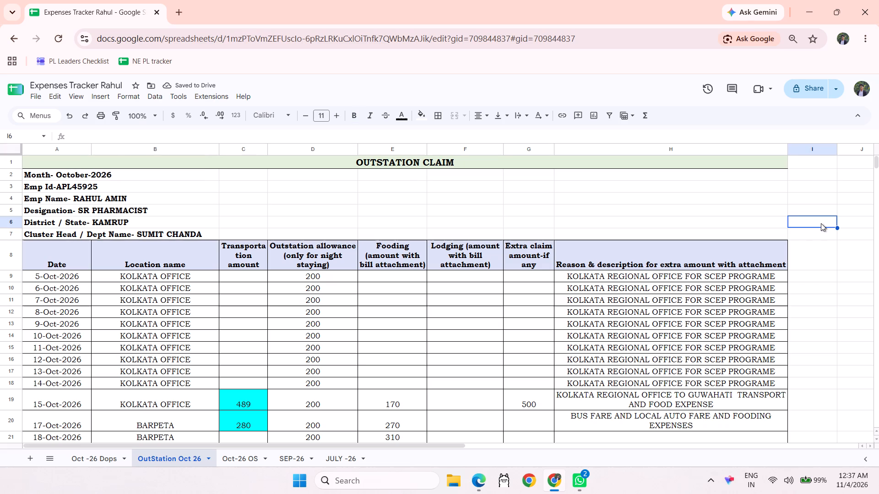
# Open the print settings for the Oct -26 Dops sheet and limit printing to the selected cells A1:F44.
pyautogui.click(92, 458)
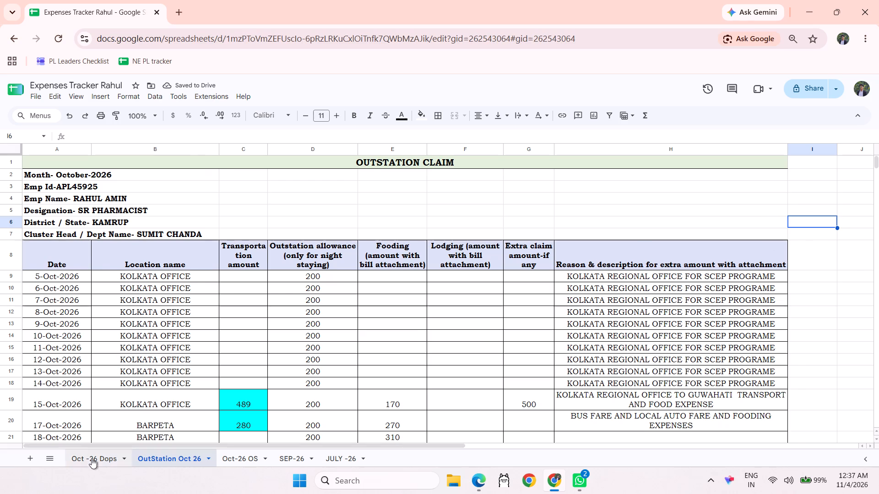
pyautogui.scroll(8, 406, 326)
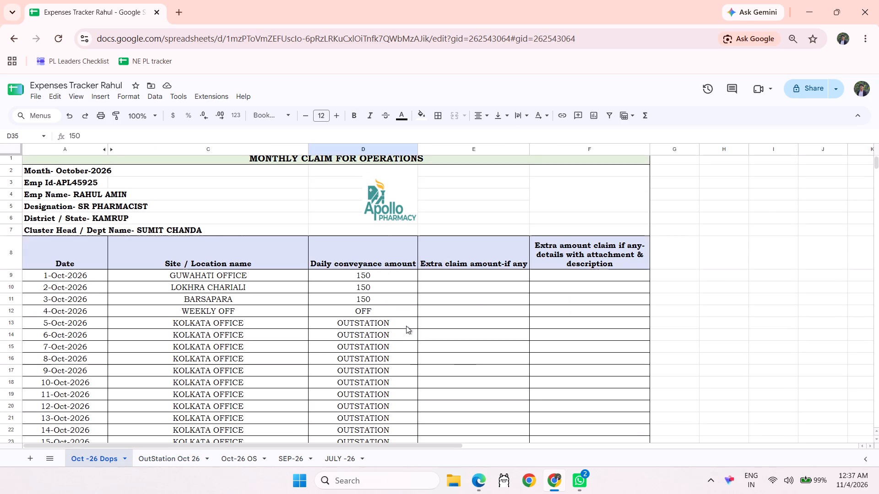
pyautogui.click(35, 166)
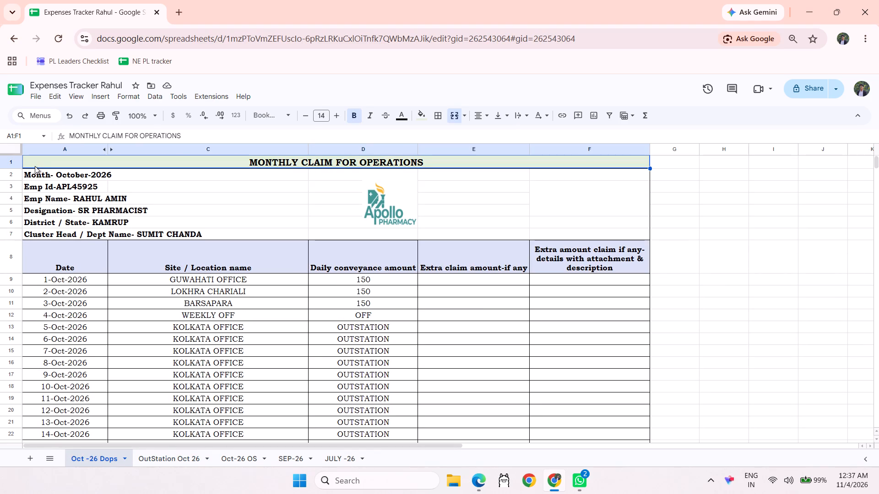
pyautogui.hotkey('shift', 'Down')
pyautogui.hotkey('shift', 'Down')
pyautogui.hotkey('shift', 'Down')
pyautogui.hotkey('shift', 'Down')
pyautogui.hotkey('shift', 'Down')
pyautogui.hotkey('shift', 'Down')
pyautogui.hotkey('shift', 'Down')
pyautogui.hotkey('shift', 'Down')
pyautogui.hotkey('shift', 'Down')
pyautogui.hotkey('shift', 'Down')
pyautogui.hotkey('shift', 'Down')
pyautogui.hotkey('shift', 'Down')
pyautogui.hotkey('shift', 'Down')
pyautogui.hotkey('shift', 'Down')
pyautogui.hotkey('shift', 'Down')
pyautogui.hotkey('shift', 'Down')
pyautogui.hotkey('shift', 'Down')
pyautogui.hotkey('shift', 'Down')
pyautogui.hotkey('shift', 'Down')
pyautogui.hotkey('shift', 'Down')
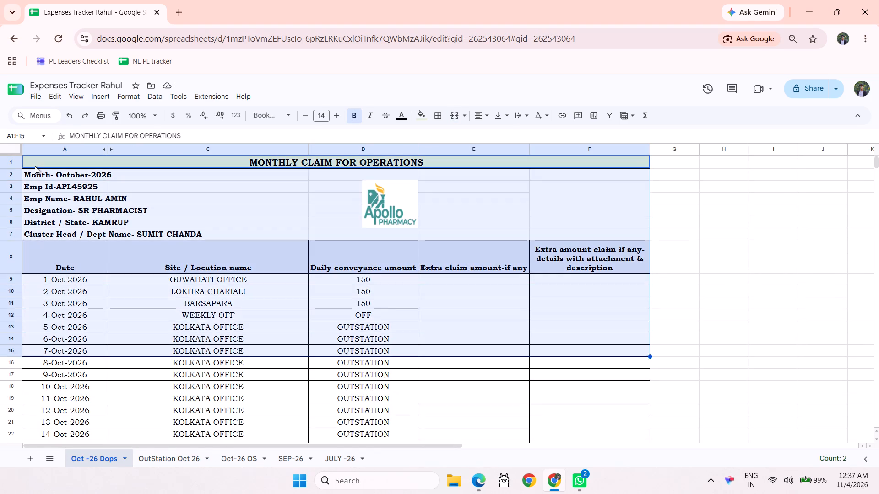
pyautogui.hotkey('shift', 'Up')
pyautogui.hotkey('shift', 'Up')
pyautogui.hotkey('shift', 'Up')
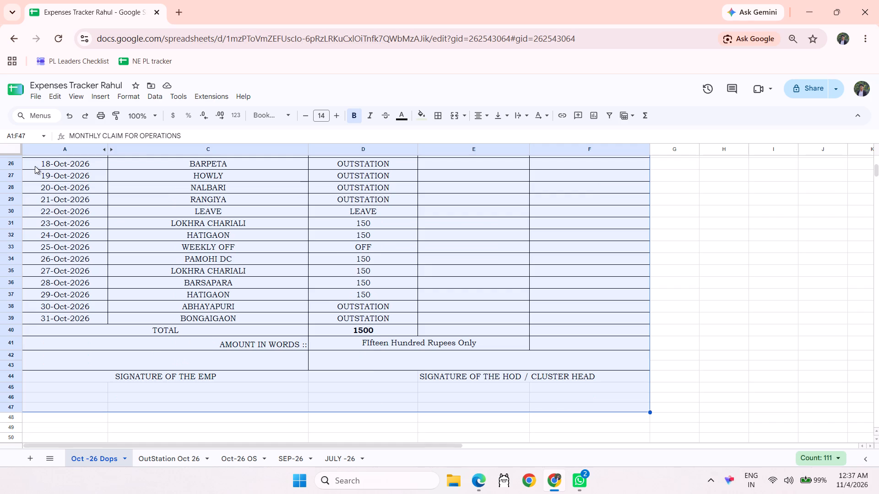
pyautogui.hotkey('shift', 'Up')
pyautogui.hotkey('shift', 'Up')
pyautogui.hotkey('shift', 'Up')
pyautogui.hotkey('ctrl', 'p')
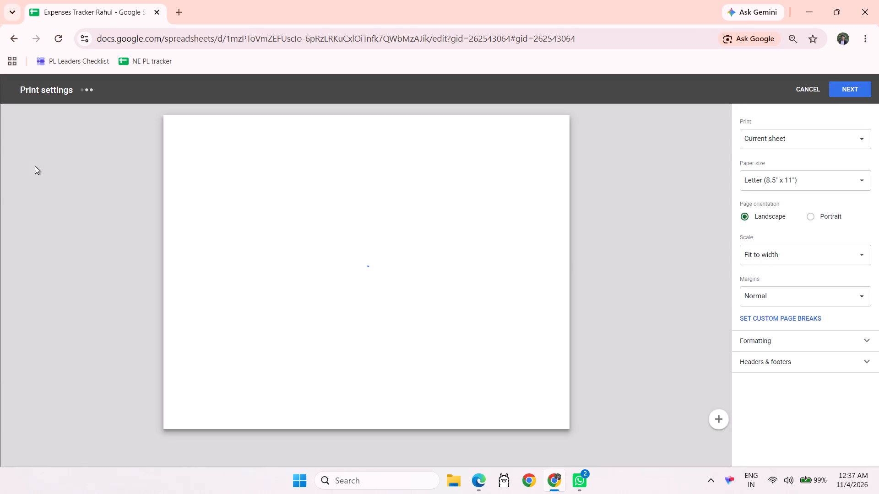
pyautogui.scroll(-2, 290, 311)
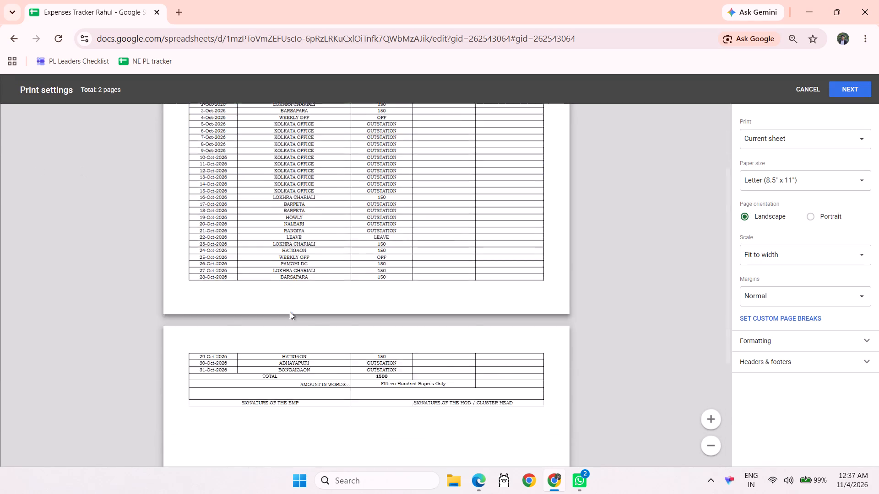
pyautogui.scroll(-2, 290, 311)
pyautogui.scroll(5, 290, 311)
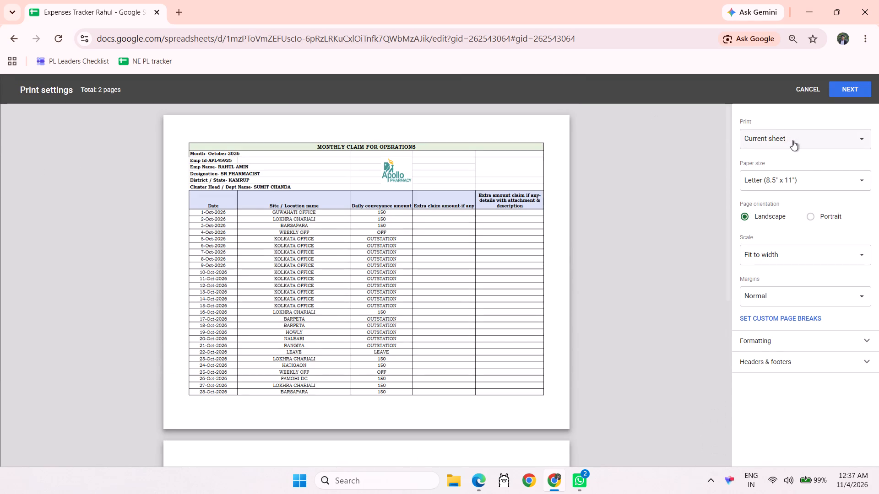
pyautogui.click(792, 140)
pyautogui.click(799, 173)
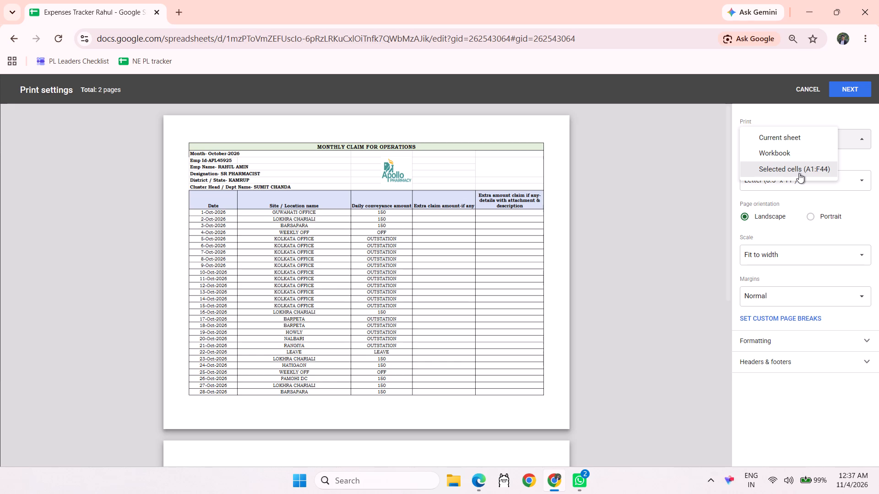
# Configure the print layout as A4 portrait with Narrow margins and Fit to page scaling.
pyautogui.scroll(-3, 468, 265)
pyautogui.scroll(3, 468, 265)
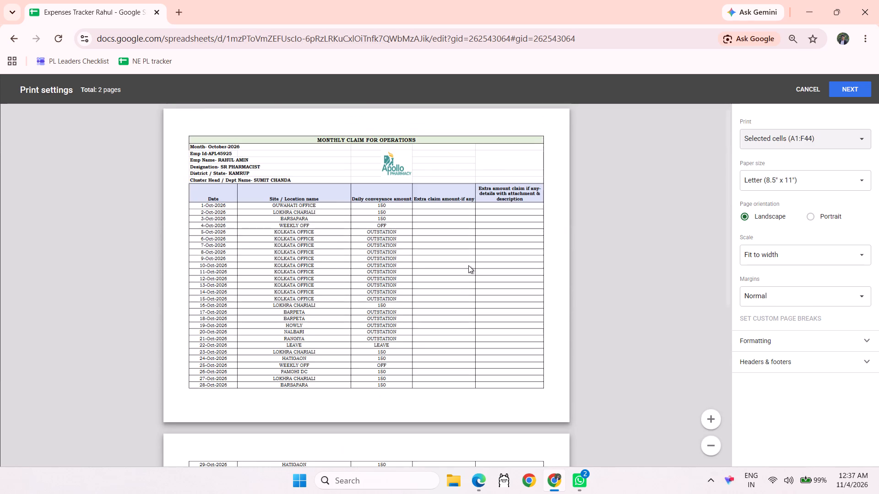
pyautogui.click(811, 218)
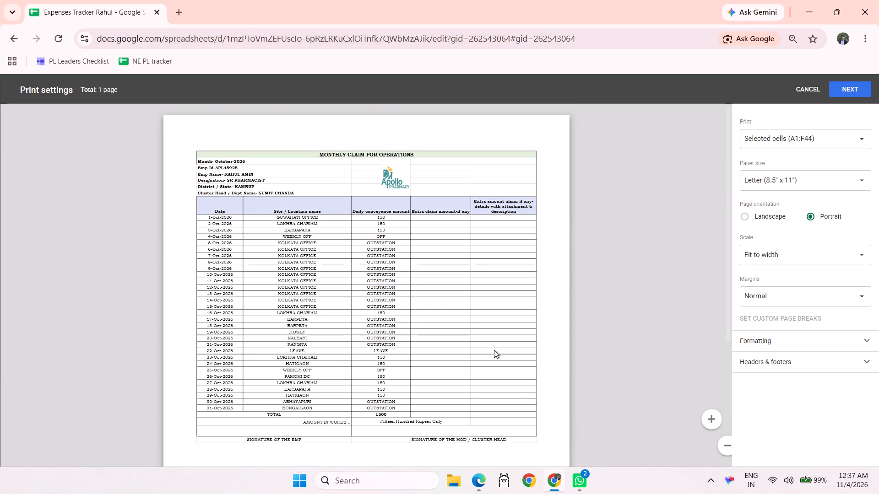
pyautogui.click(798, 183)
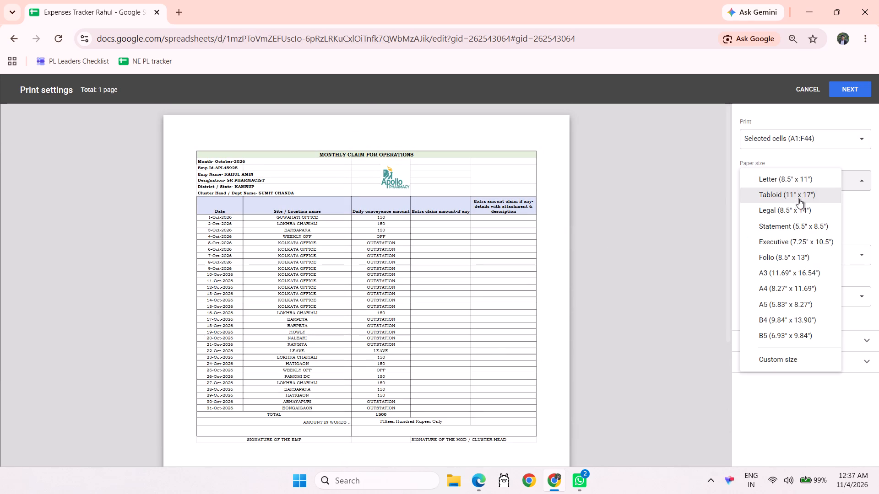
pyautogui.click(783, 287)
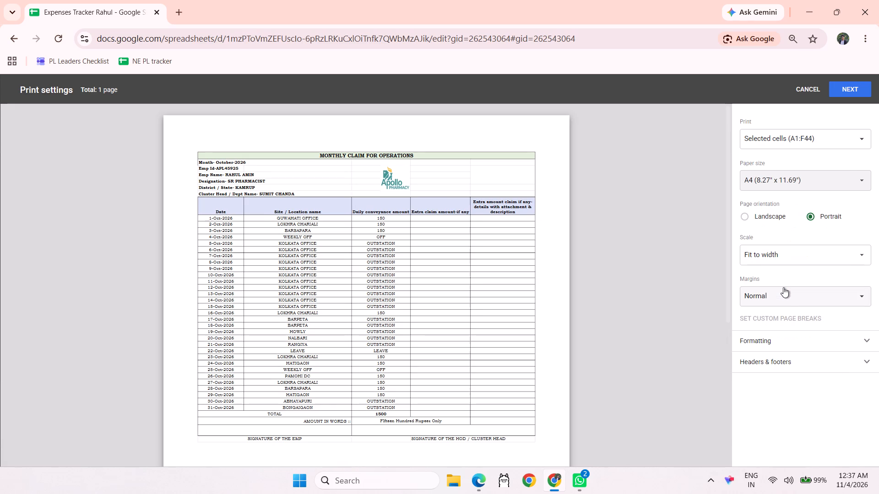
pyautogui.click(773, 343)
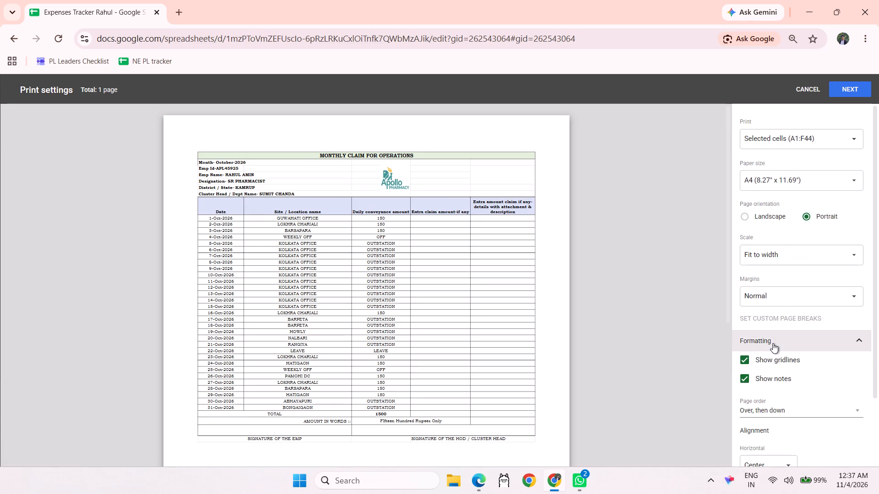
pyautogui.click(790, 297)
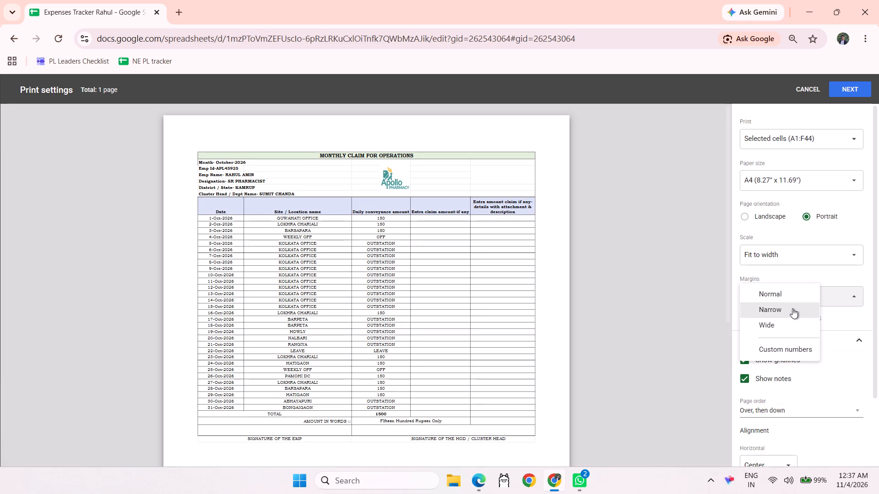
pyautogui.click(784, 316)
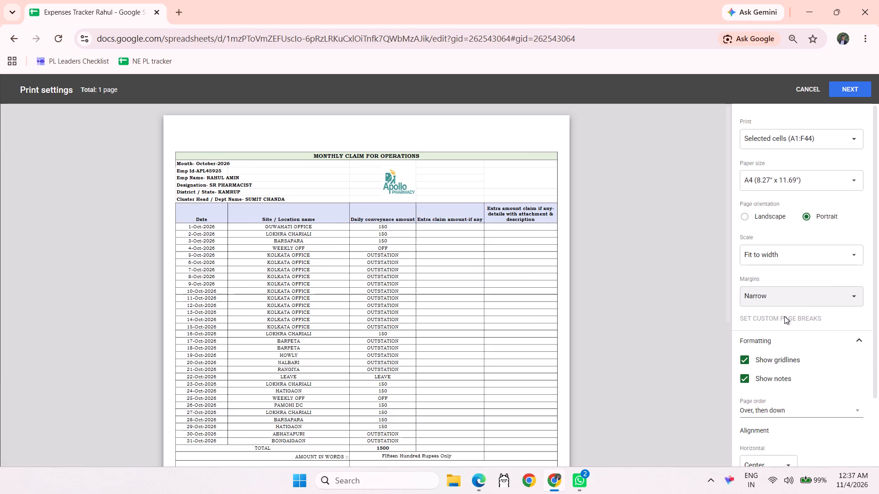
pyautogui.click(780, 252)
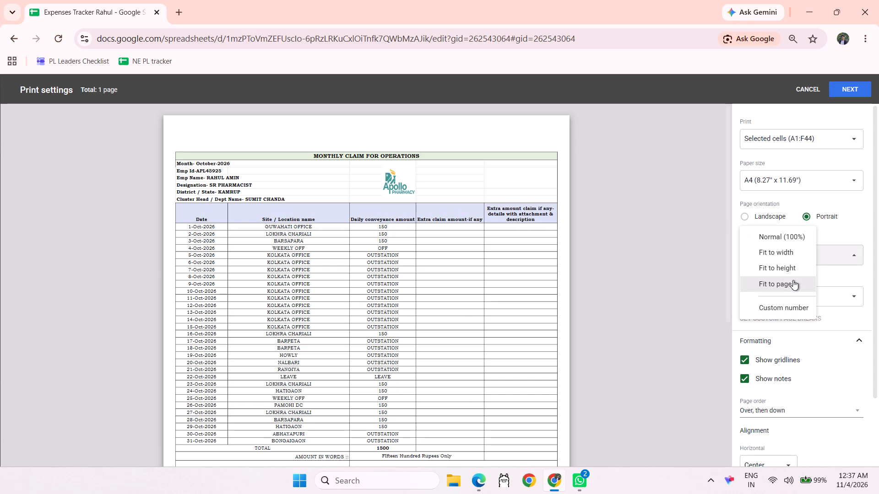
pyautogui.click(790, 285)
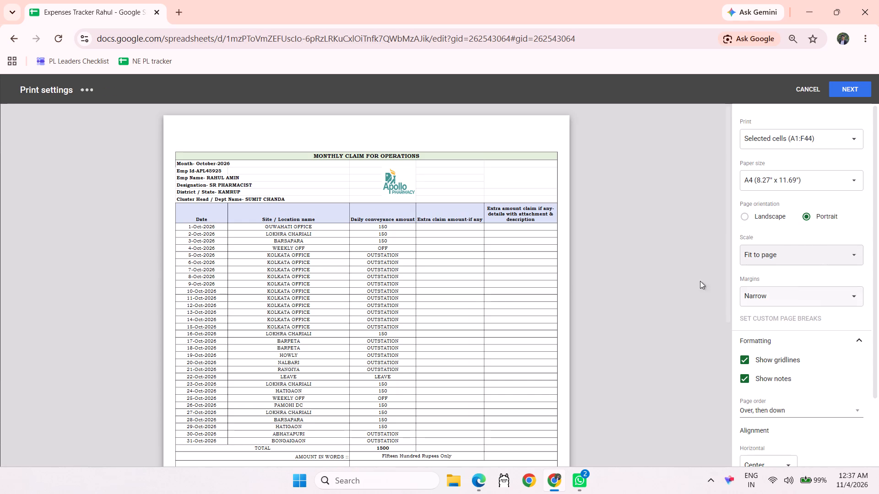
# Check the whole printed-page preview of the October operations claim, from heading to signature row, and leave the print settings.
pyautogui.scroll(-6, 478, 302)
pyautogui.scroll(2, 478, 302)
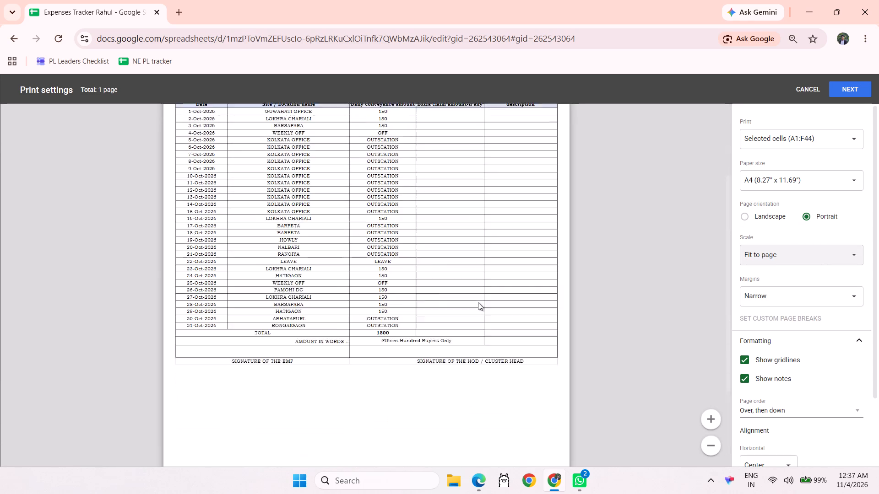
pyautogui.scroll(3, 478, 302)
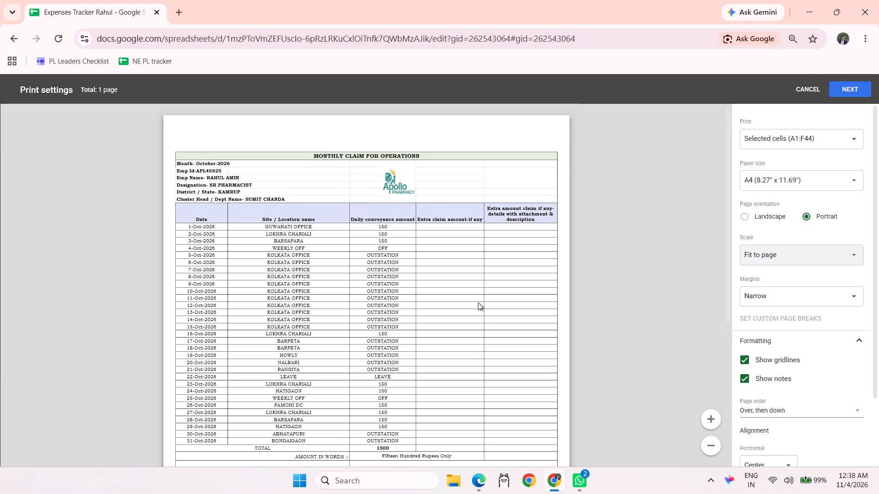
pyautogui.scroll(-1, 478, 302)
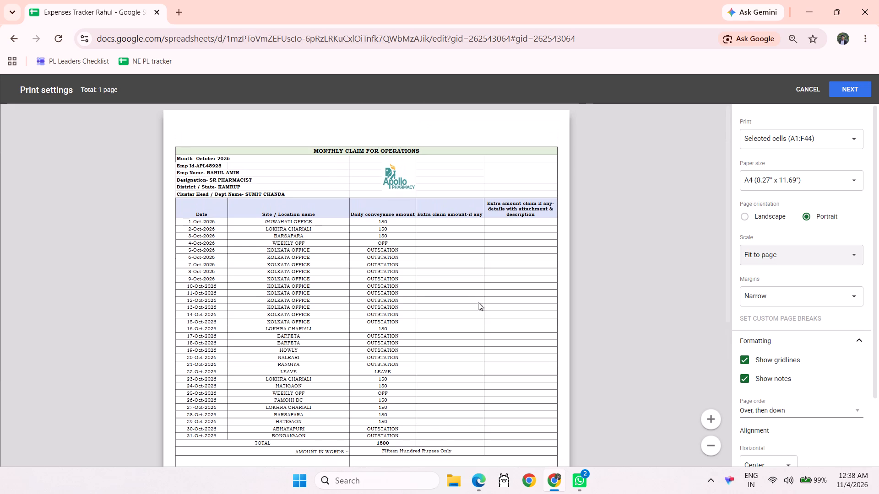
pyautogui.scroll(-2, 478, 302)
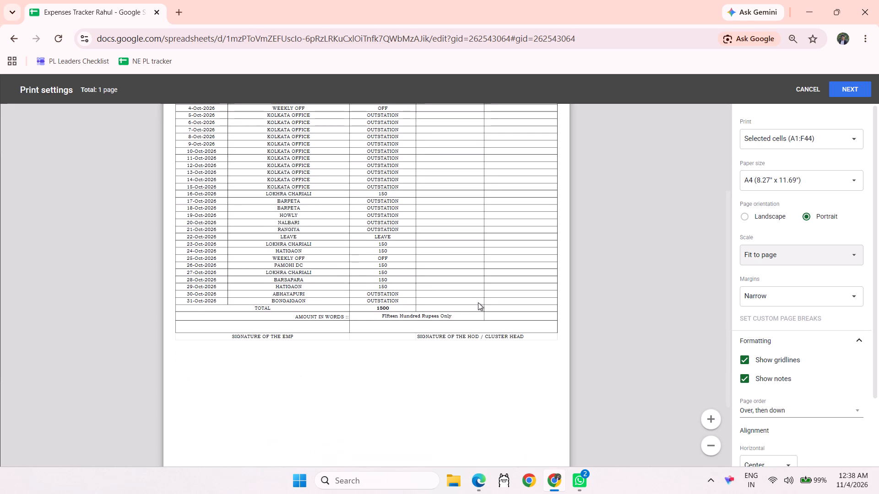
pyautogui.scroll(2, 478, 302)
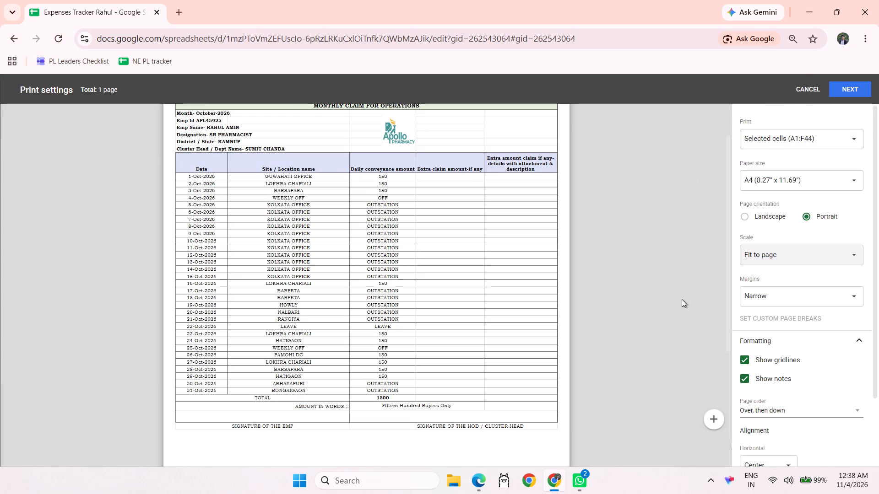
pyautogui.click(815, 84)
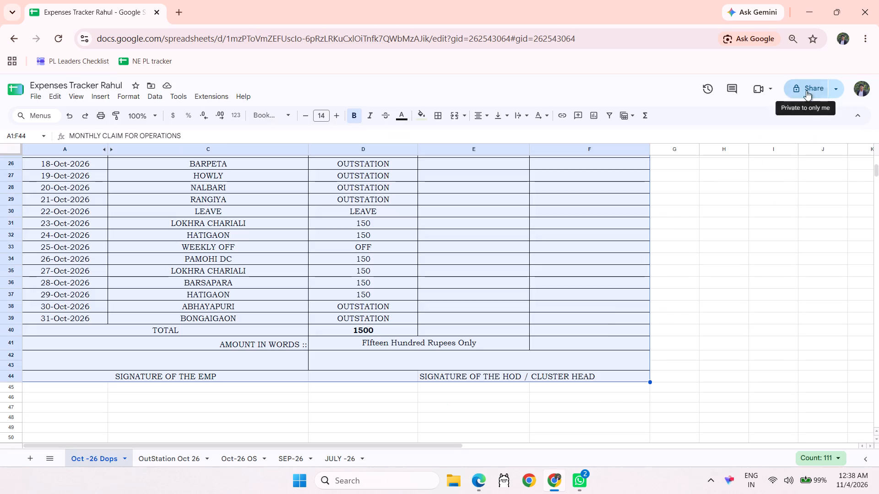
# Increase the height of all rows in the Oct -26 Dops sheet uniformly.
pyautogui.scroll(7, 507, 324)
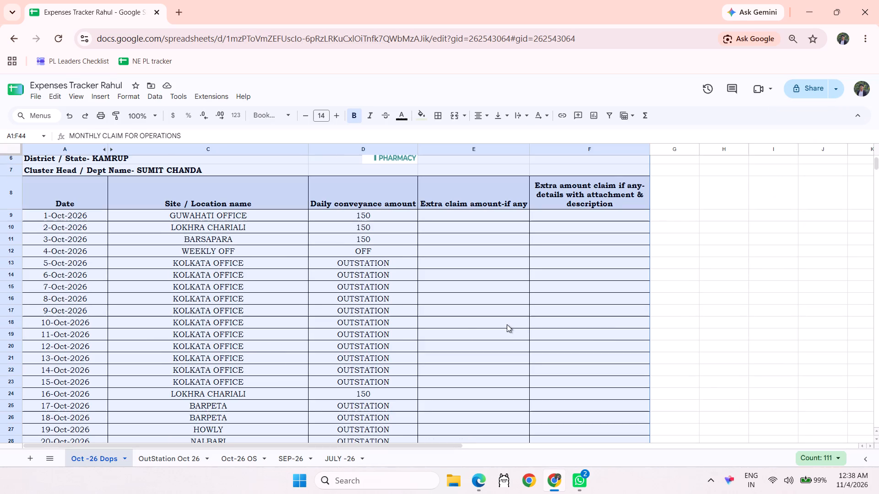
pyautogui.click(700, 295)
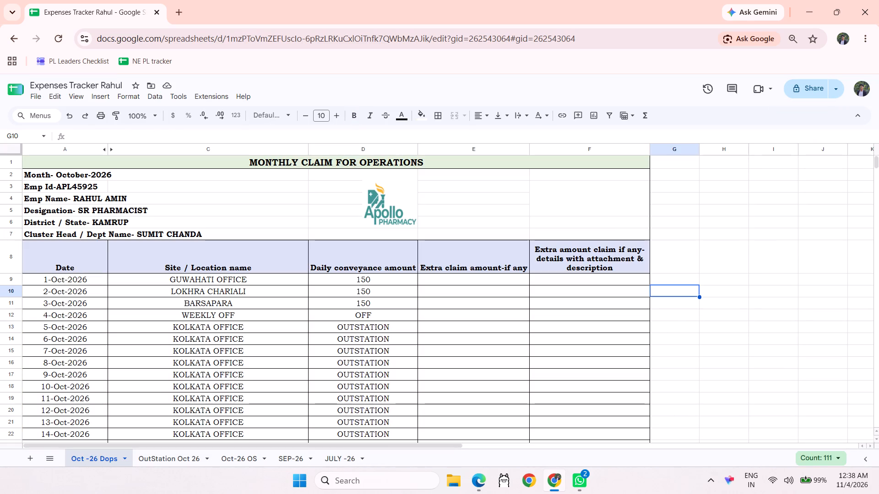
pyautogui.click(10, 150)
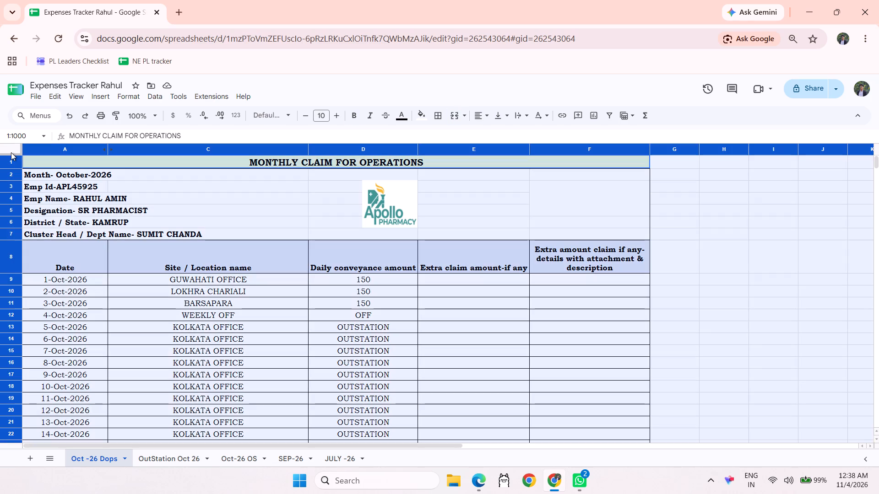
pyautogui.click(12, 168)
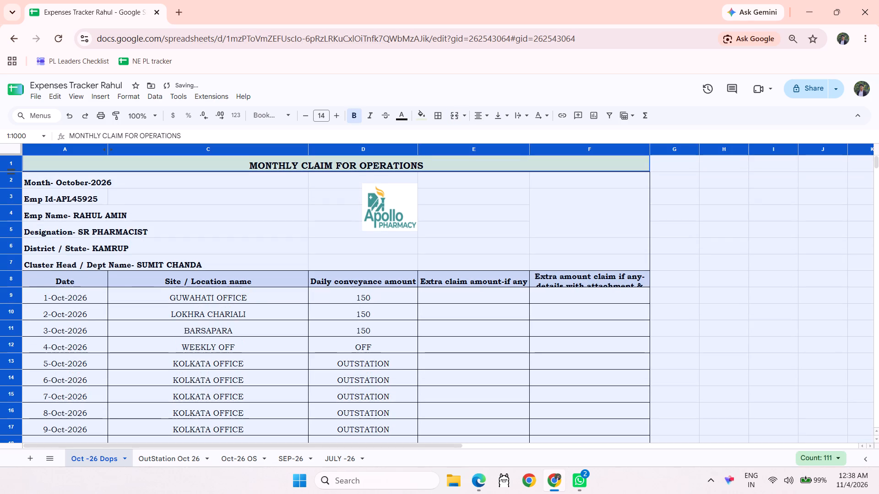
pyautogui.click(12, 172)
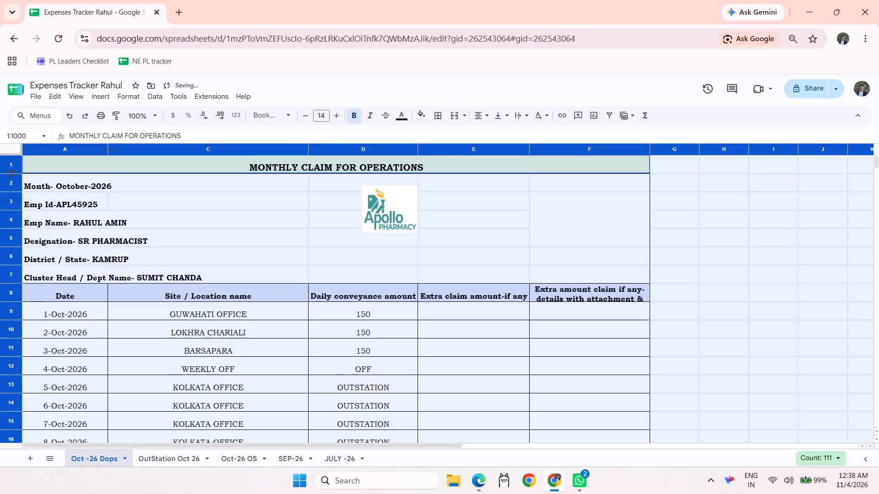
pyautogui.click(760, 274)
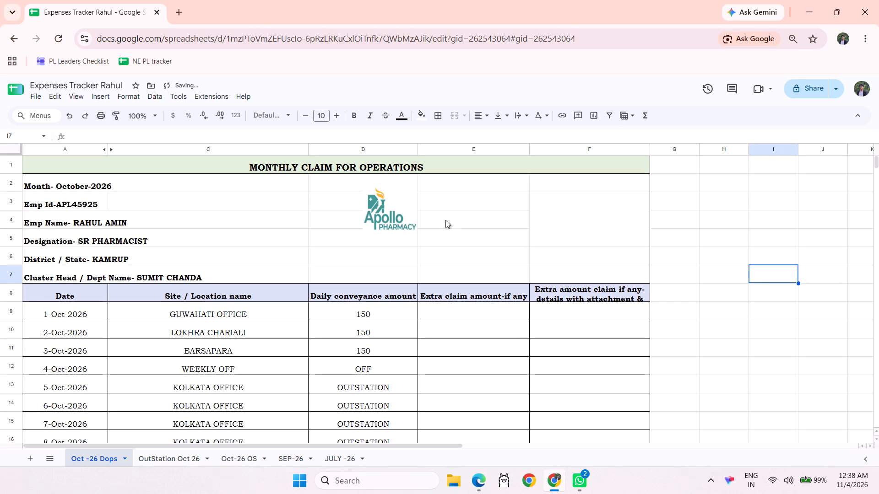
# Enlarge the Apollo Pharmacy logo in the claim header to span roughly rows 2 to 6 of column D.
pyautogui.click(397, 211)
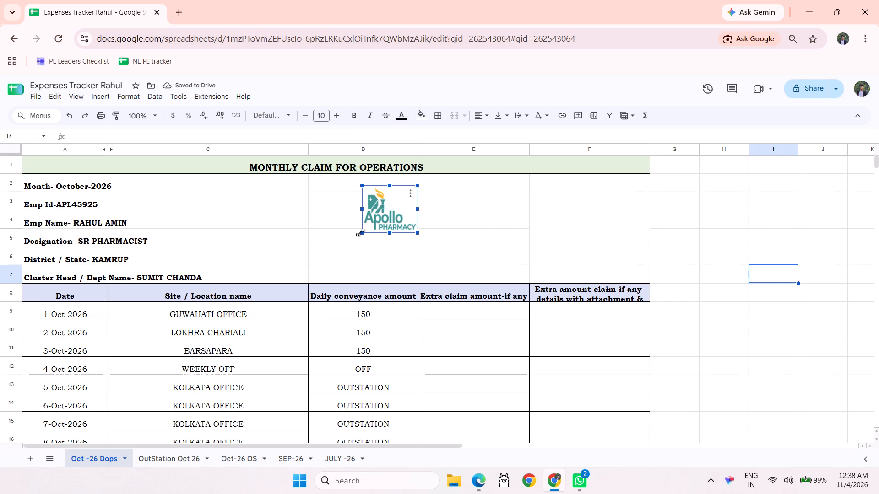
pyautogui.moveTo(360, 232); pyautogui.dragTo(327, 266)
pyautogui.click(509, 210)
pyautogui.click(722, 267)
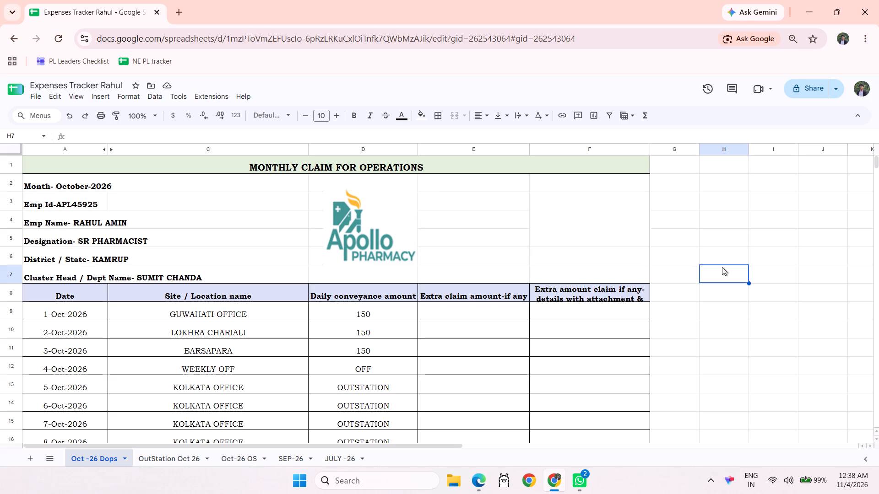
pyautogui.click(766, 333)
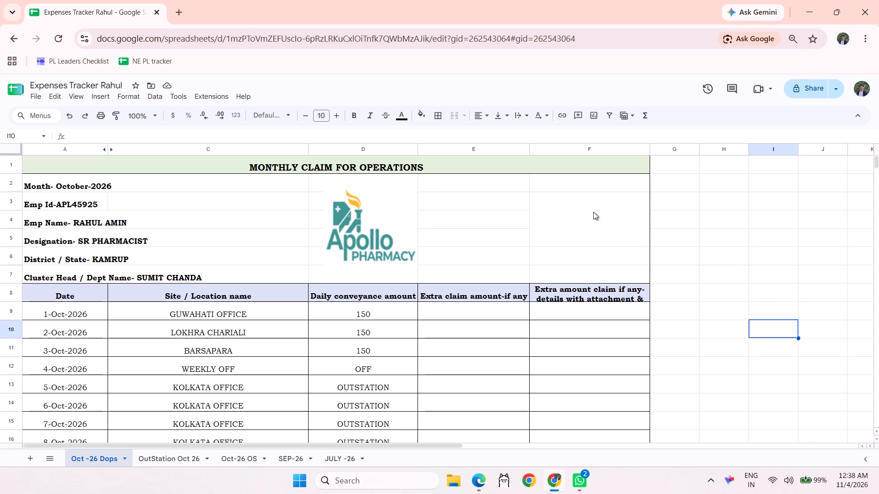
# Unmerge the merged cells F3:F5 in the claim header.
pyautogui.click(593, 212)
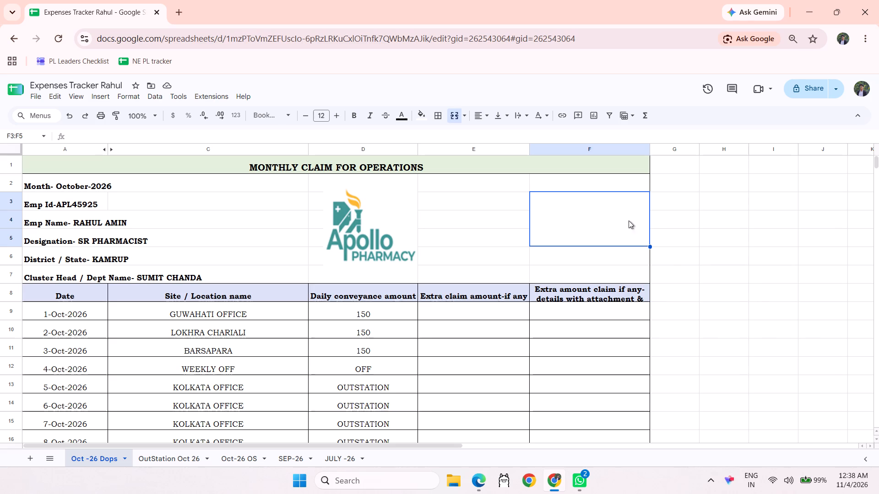
pyautogui.click(754, 250)
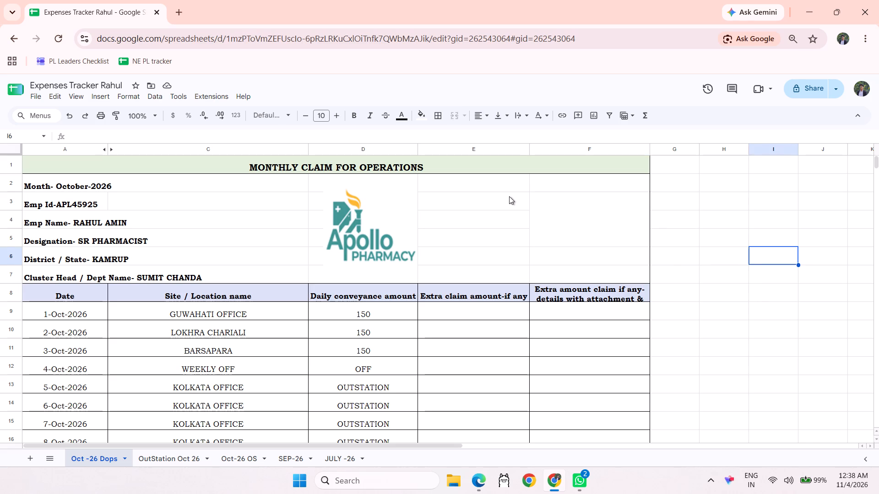
pyautogui.click(558, 219)
pyautogui.click(455, 119)
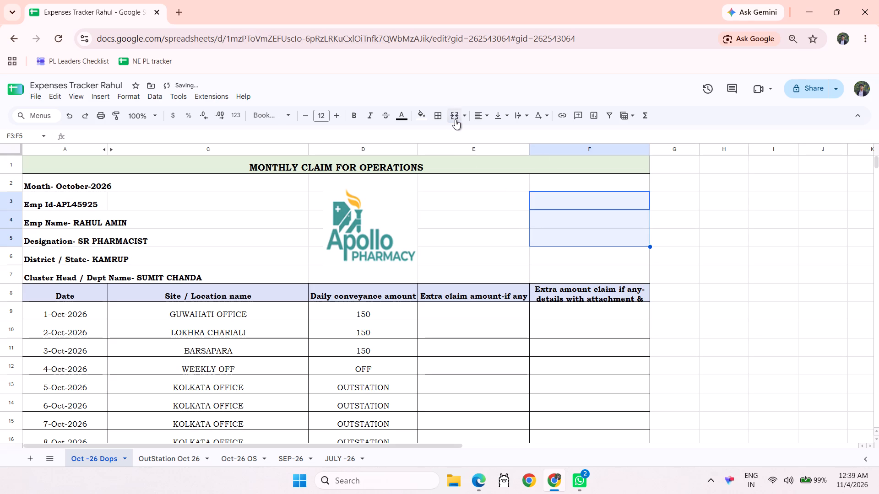
pyautogui.click(797, 321)
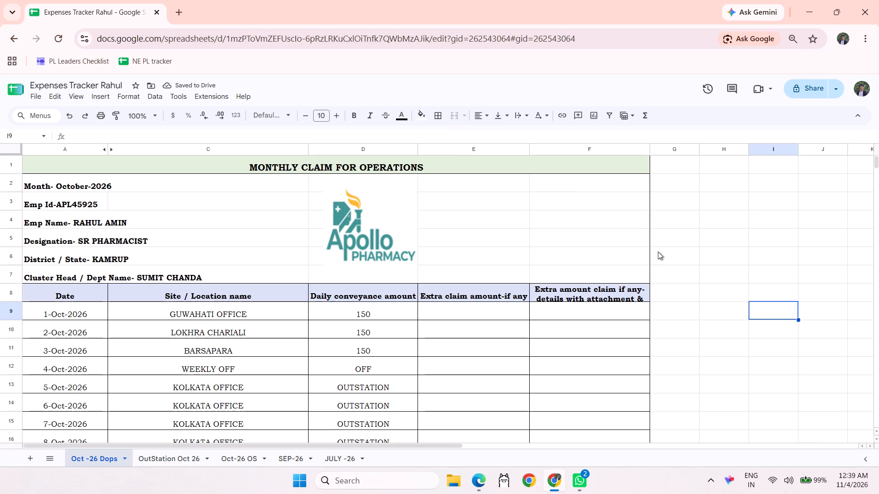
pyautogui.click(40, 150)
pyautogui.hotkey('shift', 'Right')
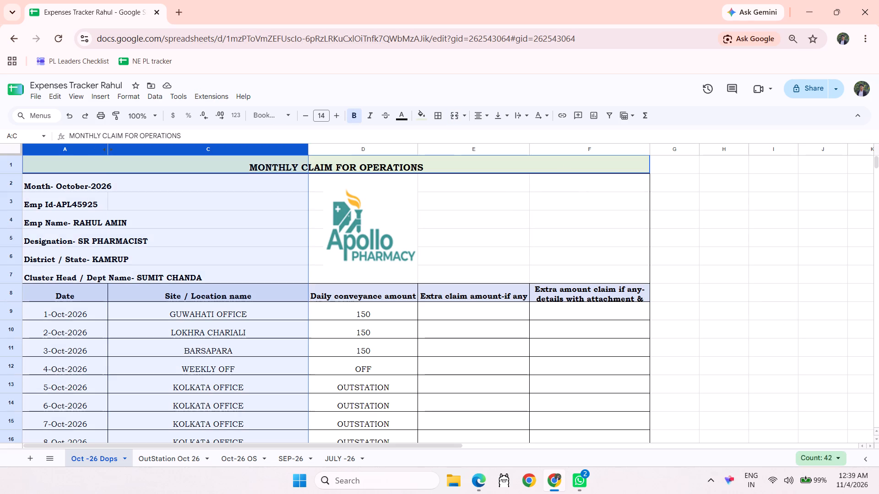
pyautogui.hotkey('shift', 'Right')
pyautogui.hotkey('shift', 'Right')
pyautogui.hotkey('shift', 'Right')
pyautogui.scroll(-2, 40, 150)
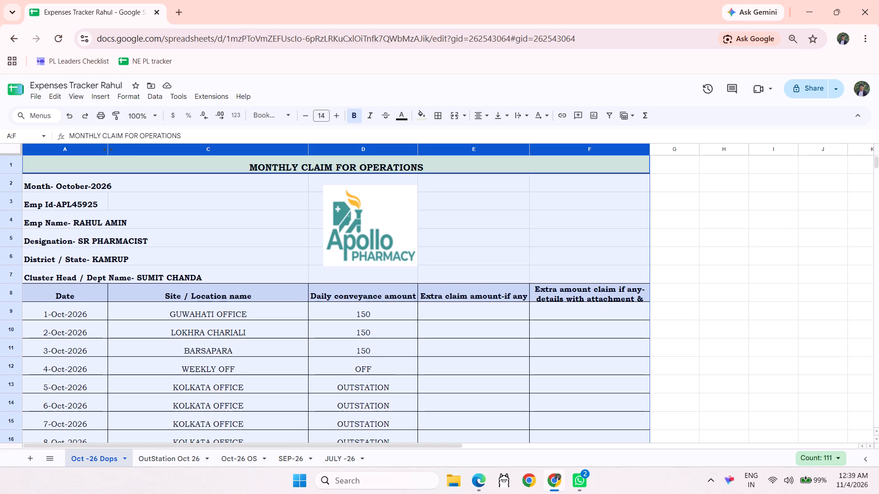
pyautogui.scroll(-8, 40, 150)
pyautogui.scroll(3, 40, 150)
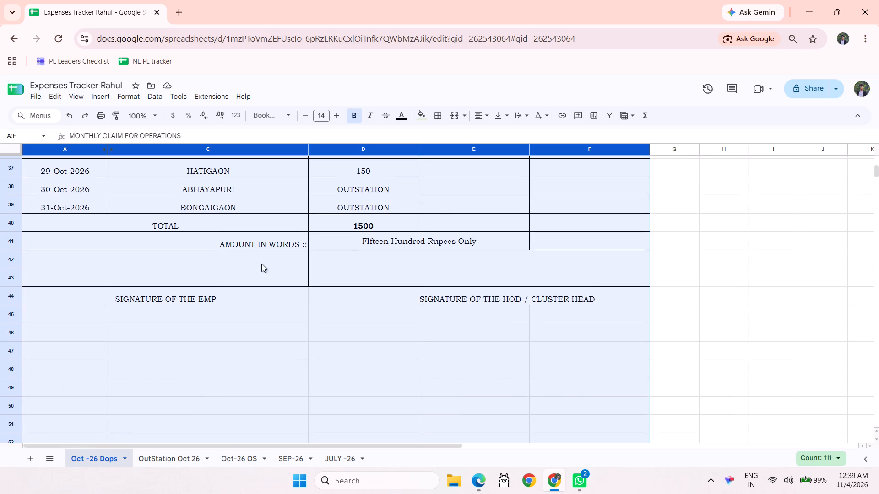
# Select the claim range A1:F45, preview its printed page in the print settings, and return to the sheet.
pyautogui.click(618, 306)
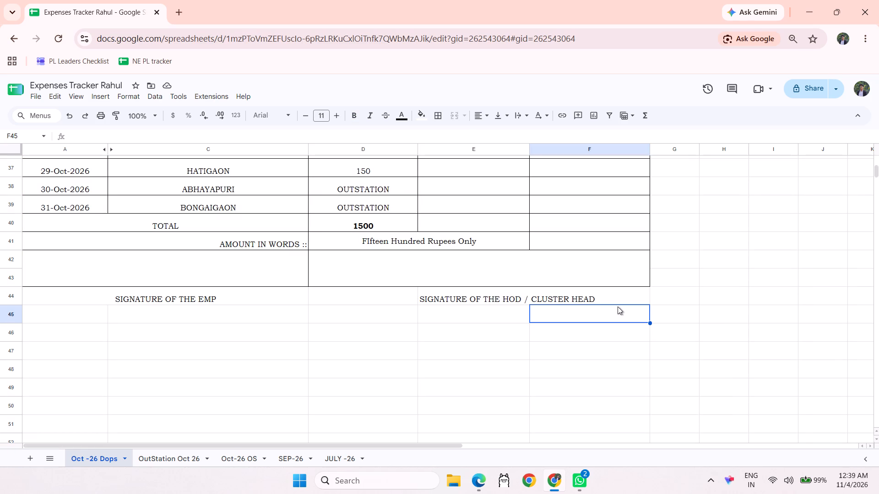
pyautogui.hotkey('ctrl', 'shift', 'Left')
pyautogui.hotkey('ctrl', 'shift', 'Left')
pyautogui.hotkey('ctrl', 'shift', 'Up')
pyautogui.hotkey('ctrl', 'shift', 'Up')
pyautogui.hotkey('ctrl', 'shift', 'Up')
pyautogui.hotkey('ctrl', 'shift', 'Up')
pyautogui.hotkey('ctrl', 'shift', 'Up')
pyautogui.hotkey('ctrl', 'shift', 'Up')
pyautogui.hotkey('ctrl', 'shift', 'Up')
pyautogui.hotkey('ctrl', 'shift', 'Up')
pyautogui.hotkey('ctrl', 'shift', 'Up')
pyautogui.hotkey('ctrl', 'shift', 'Up')
pyautogui.hotkey('ctrl', 'shift', 'Up')
pyautogui.hotkey('ctrl', 'shift', 'Up')
pyautogui.hotkey('ctrl', 'shift', 'Up')
pyautogui.hotkey('ctrl', 'shift', 'Up')
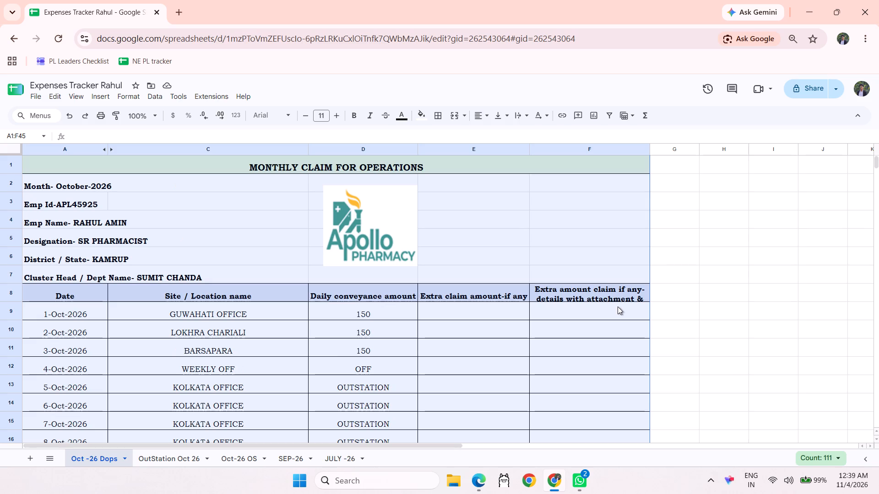
pyautogui.hotkey('ctrl', 'p')
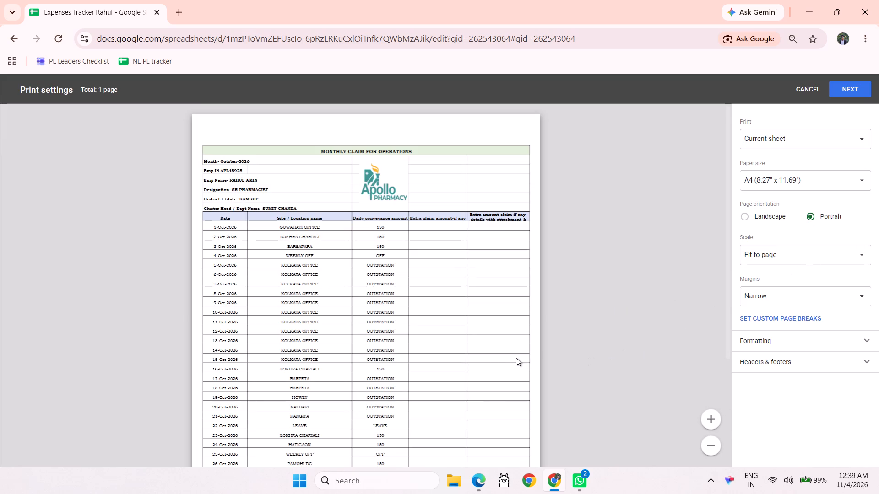
pyautogui.scroll(-3, 516, 358)
pyautogui.scroll(5, 516, 358)
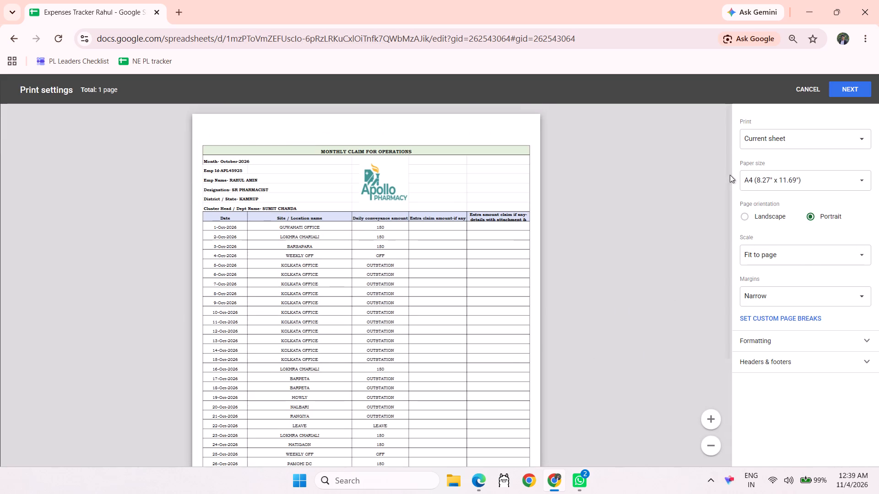
pyautogui.click(807, 89)
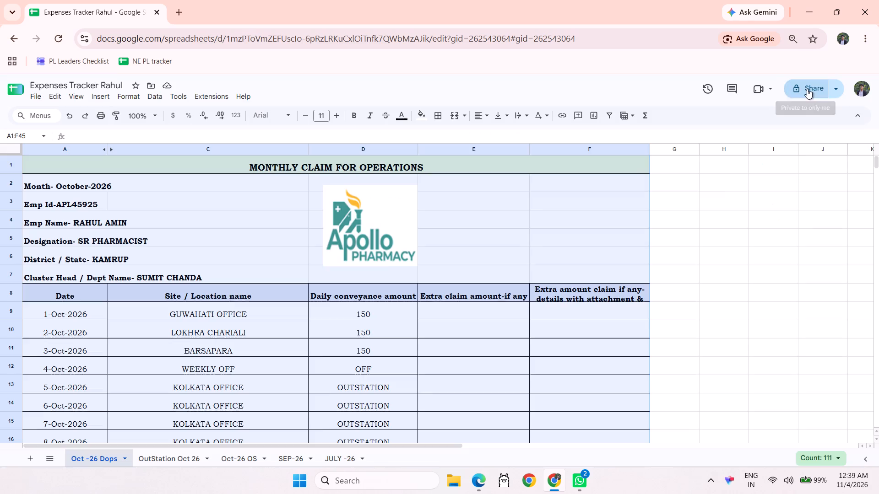
pyautogui.click(544, 244)
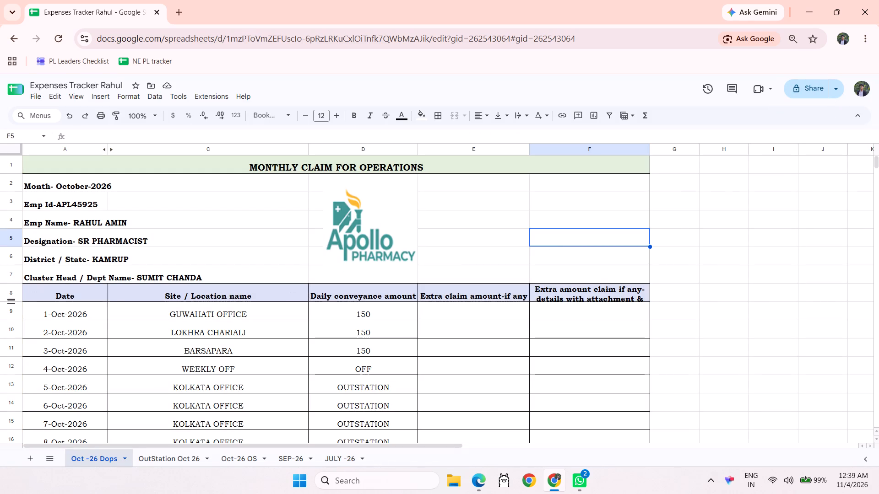
# Increase the height of header row 8 to fit all three lines of the "Extra amount claim if any" heading.
pyautogui.click(8, 301)
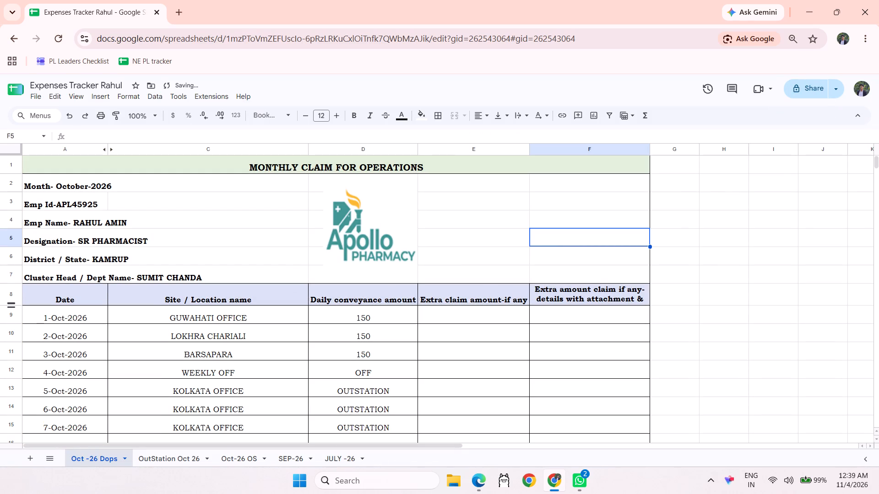
pyautogui.moveTo(9, 306); pyautogui.dragTo(8, 311)
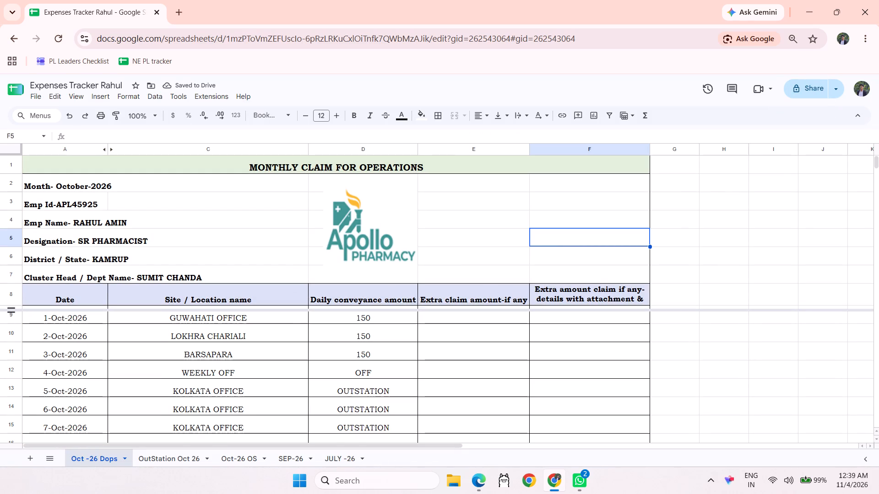
pyautogui.moveTo(8, 311); pyautogui.dragTo(8, 311)
pyautogui.moveTo(11, 312); pyautogui.dragTo(10, 317)
pyautogui.moveTo(10, 315); pyautogui.dragTo(8, 321)
# Align the text of header row 8 vertically to the middle.
pyautogui.click(11, 311)
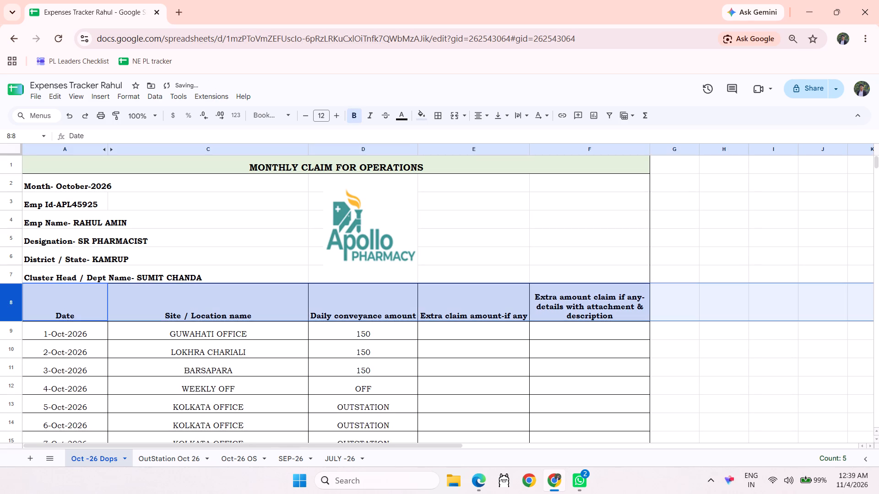
pyautogui.click(478, 118)
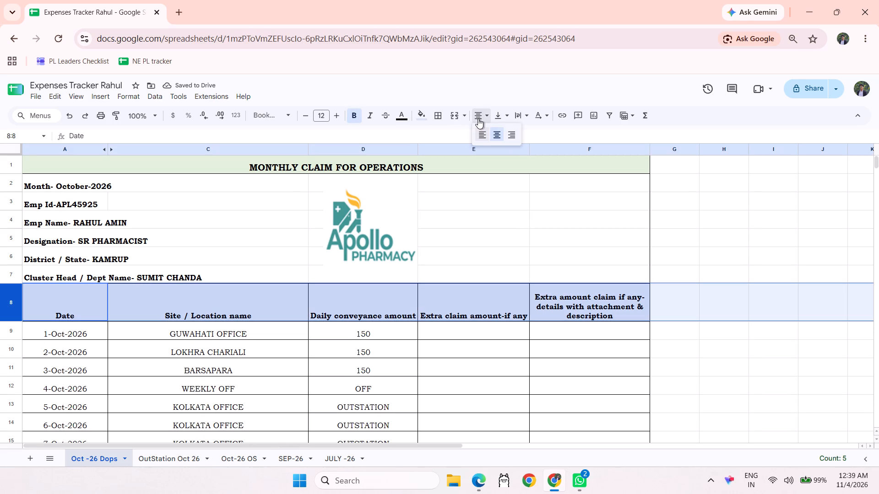
pyautogui.click(500, 117)
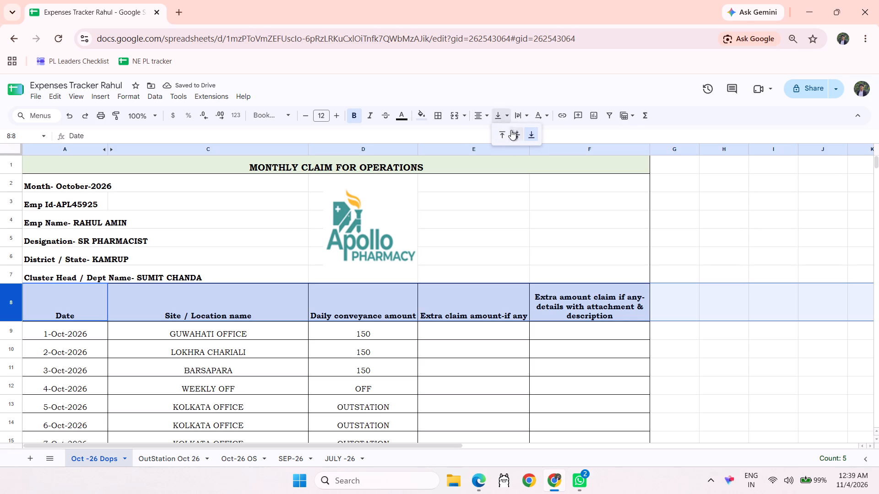
pyautogui.click(514, 132)
pyautogui.click(702, 345)
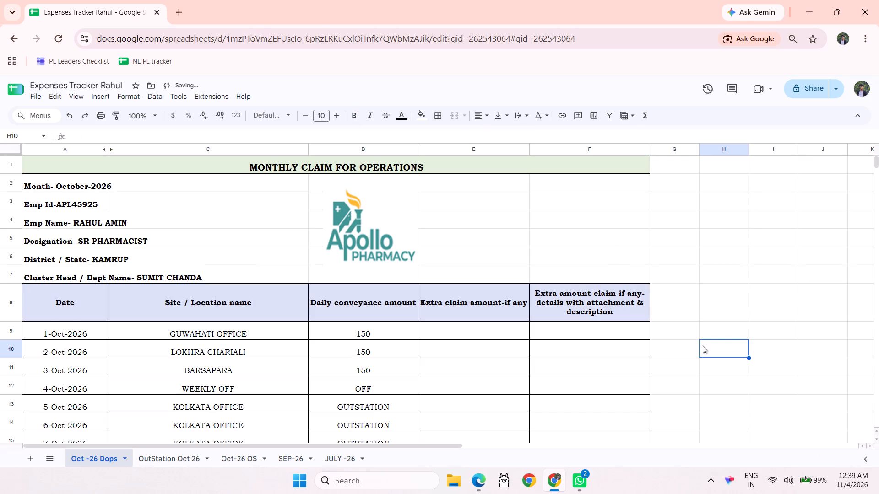
# Select the claim range A1:F45 and set the print settings to print only the selected cells.
pyautogui.scroll(-9, 702, 345)
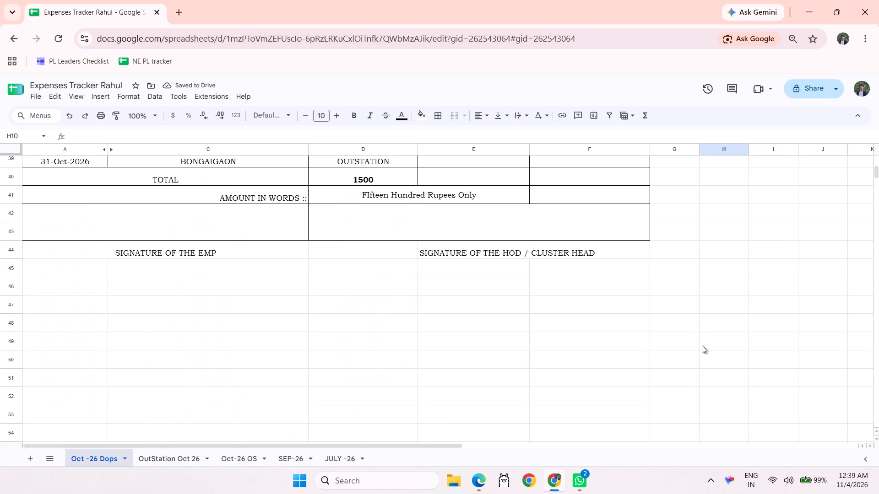
pyautogui.click(600, 266)
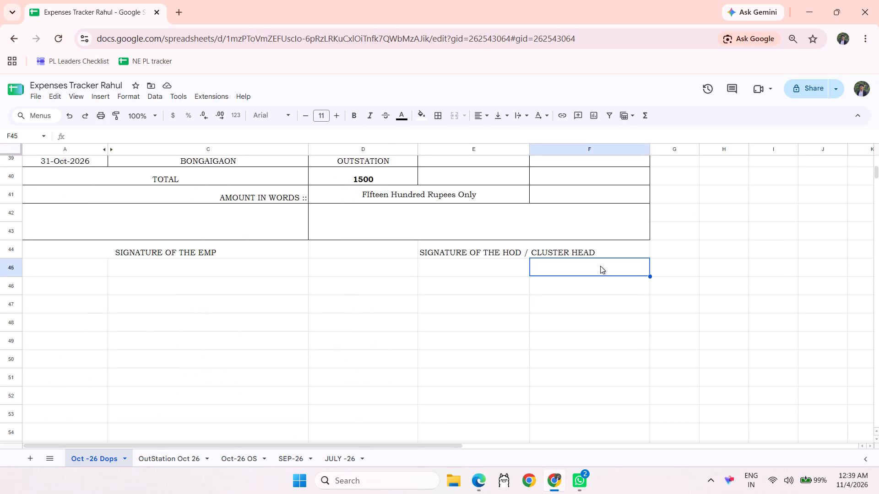
pyautogui.hotkey('ctrl', 'shift', 'Left')
pyautogui.hotkey('ctrl', 'shift', 'Left')
pyautogui.hotkey('ctrl', 'shift', 'Up')
pyautogui.hotkey('ctrl', 'shift', 'Up')
pyautogui.hotkey('ctrl', 'shift', 'Up')
pyautogui.hotkey('ctrl', 'shift', 'Up')
pyautogui.hotkey('ctrl', 'shift', 'Up')
pyautogui.hotkey('ctrl', 'shift', 'Up')
pyautogui.hotkey('ctrl', 'shift', 'Up')
pyautogui.hotkey('ctrl', 'shift', 'Up')
pyautogui.hotkey('ctrl', 'shift', 'Up')
pyautogui.hotkey('ctrl', 'shift', 'Up')
pyautogui.hotkey('ctrl', 'shift', 'Up')
pyautogui.hotkey('ctrl', 'shift', 'Up')
pyautogui.hotkey('ctrl', 'shift', 'Up')
pyautogui.hotkey('ctrl', 'shift', 'Up')
pyautogui.hotkey('ctrl', 'shift', 'Up')
pyautogui.hotkey('ctrl', 'shift', 'Up')
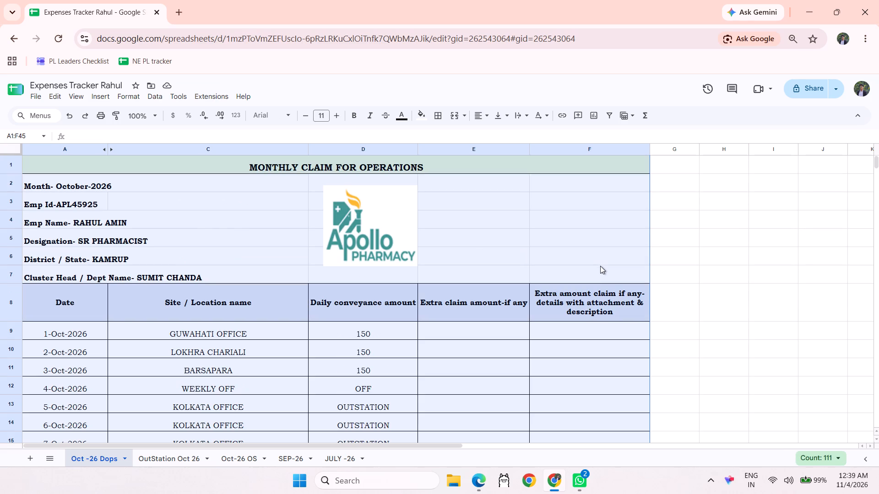
pyautogui.hotkey('ctrl', 'shift', 'Up')
pyautogui.hotkey('ctrl', 'p')
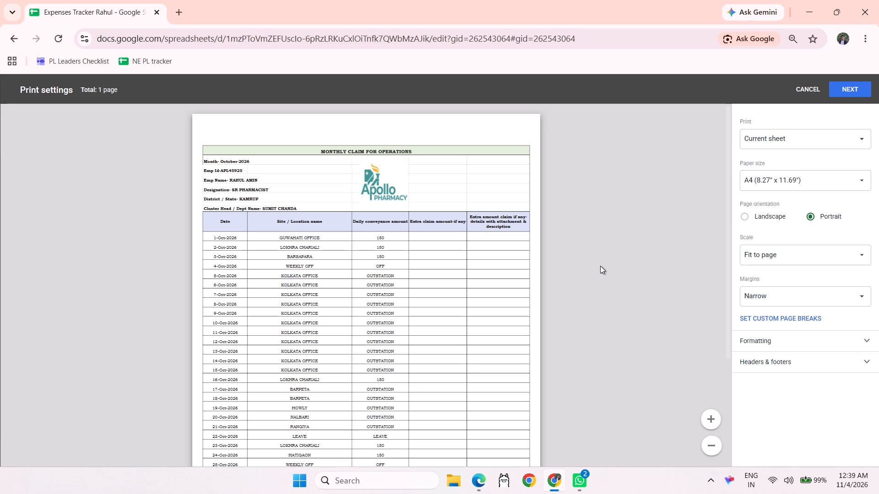
pyautogui.scroll(1, 600, 266)
pyautogui.click(786, 137)
pyautogui.click(786, 171)
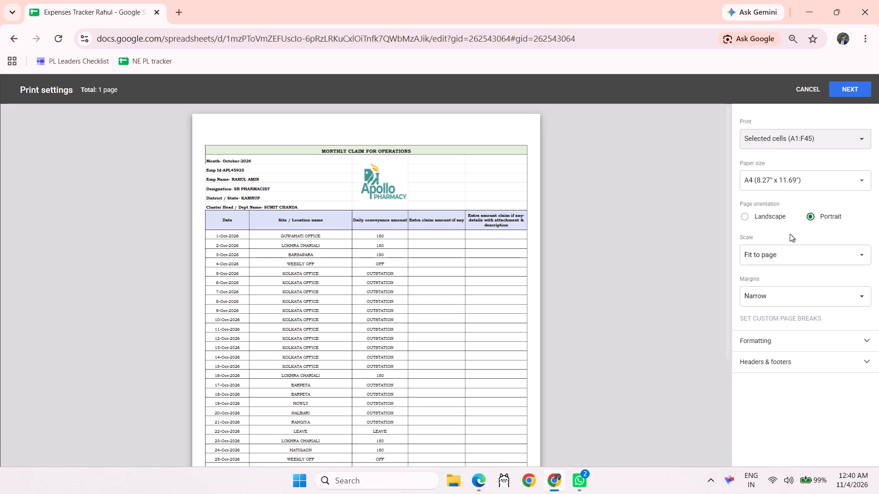
# Turn off gridlines and notes in the print formatting options.
pyautogui.click(773, 332)
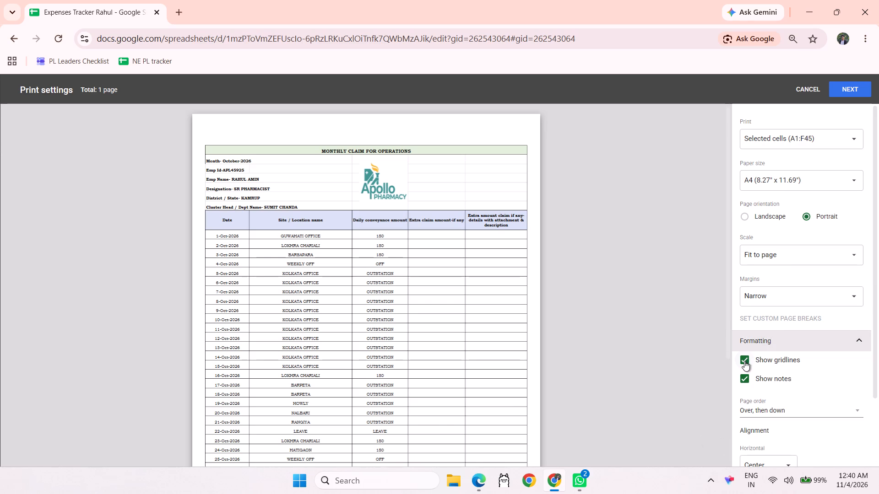
pyautogui.click(744, 361)
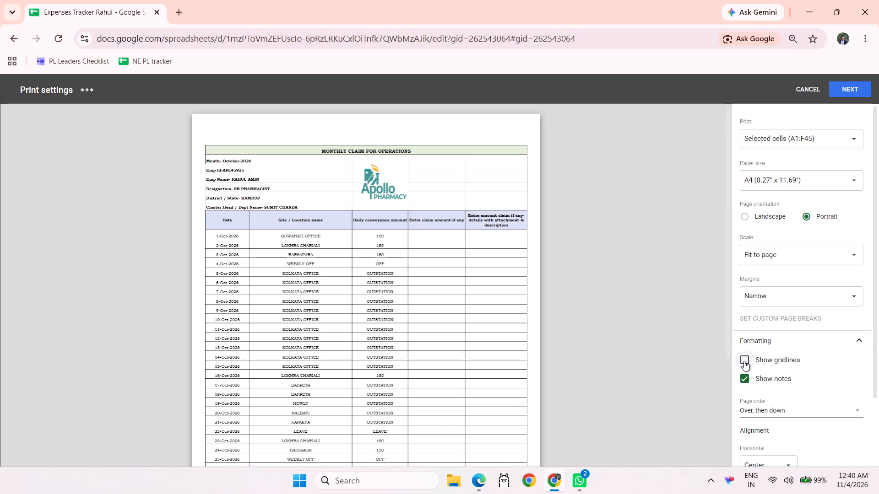
pyautogui.click(744, 361)
pyautogui.click(744, 361)
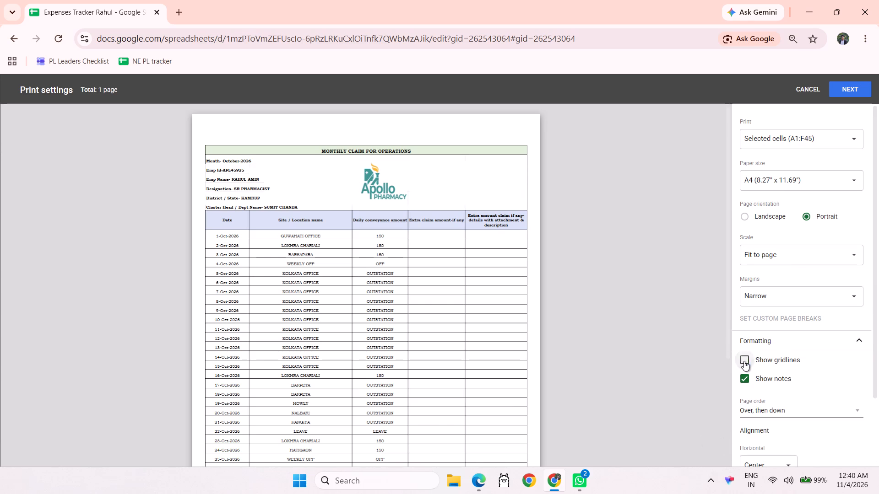
pyautogui.click(747, 381)
# Examine the remaining alignment, header and footer and custom field print options, and check the previewed page down to the signatures.
pyautogui.scroll(-3, 747, 381)
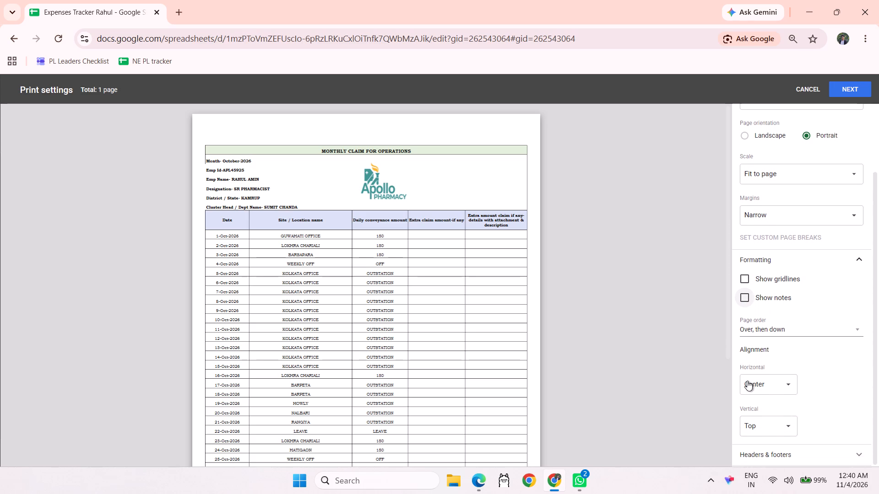
pyautogui.scroll(-1, 747, 381)
pyautogui.scroll(-2, 832, 375)
pyautogui.scroll(4, 832, 375)
pyautogui.scroll(-1, 832, 375)
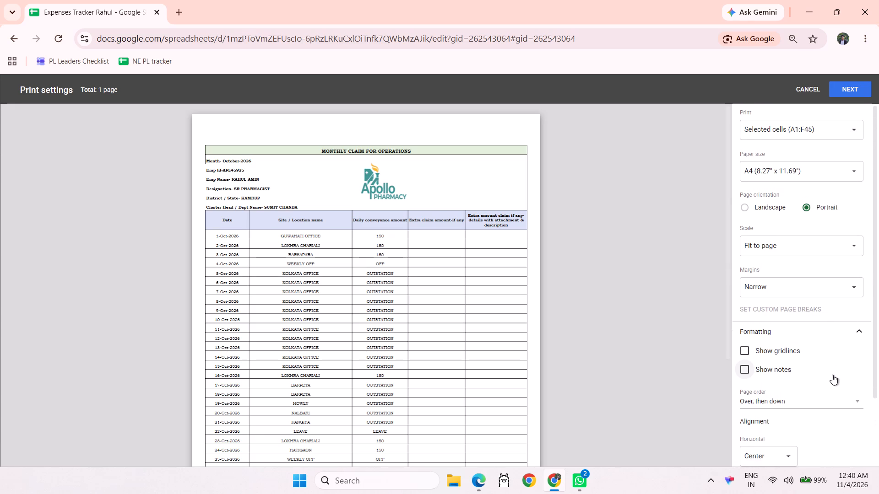
pyautogui.scroll(-6, 832, 375)
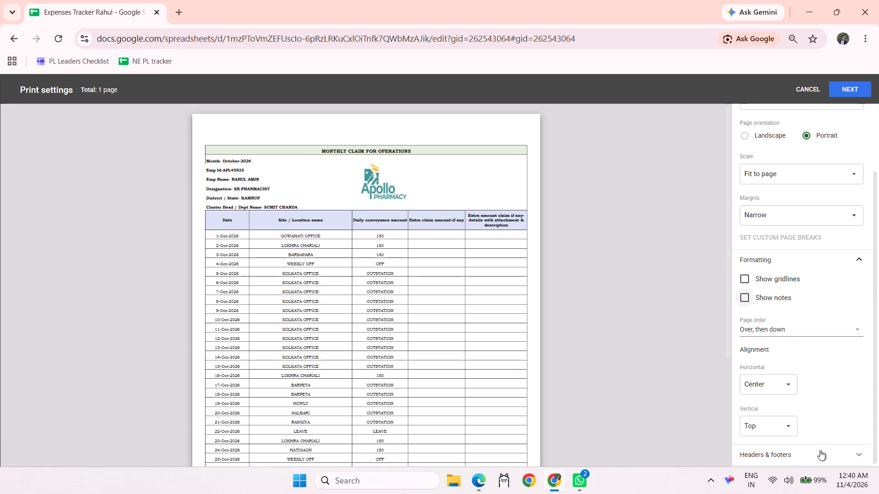
pyautogui.click(820, 450)
pyautogui.scroll(-3, 824, 398)
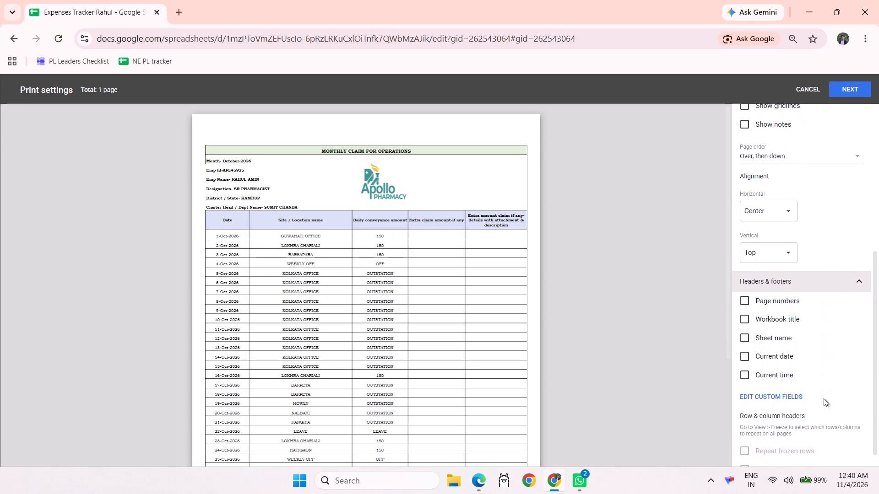
pyautogui.scroll(-1, 824, 398)
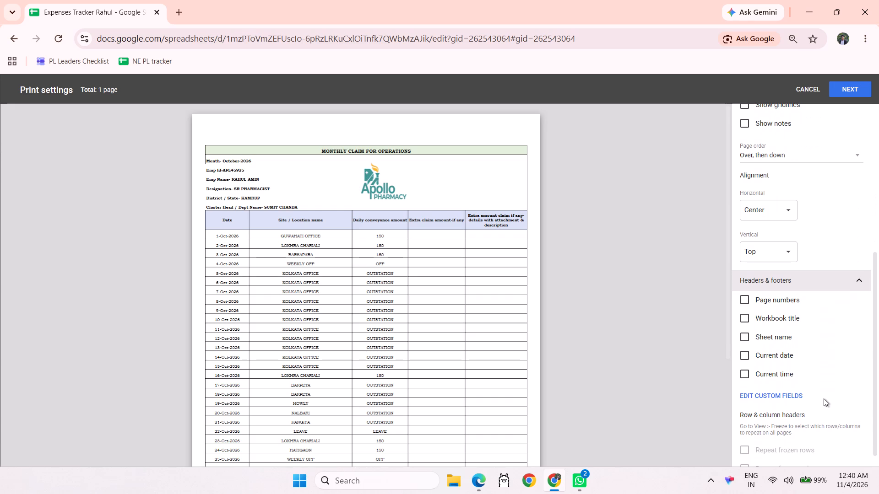
pyautogui.scroll(-2, 824, 398)
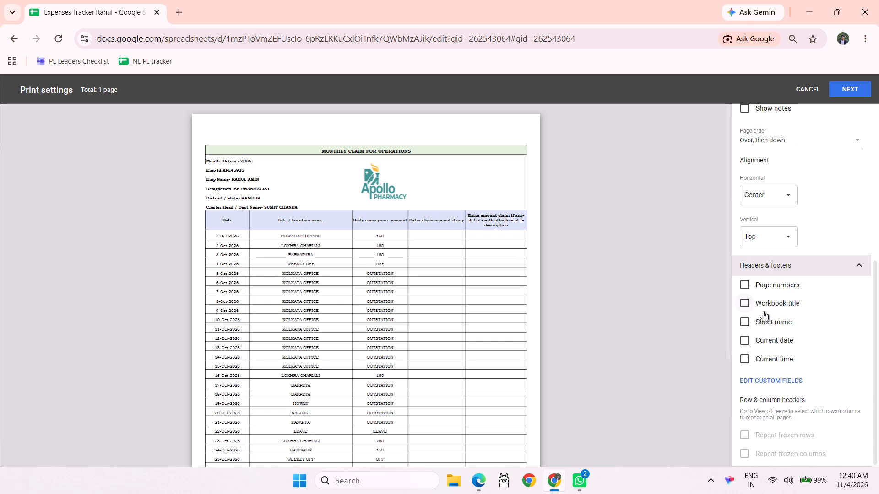
pyautogui.scroll(-1, 763, 311)
pyautogui.click(770, 379)
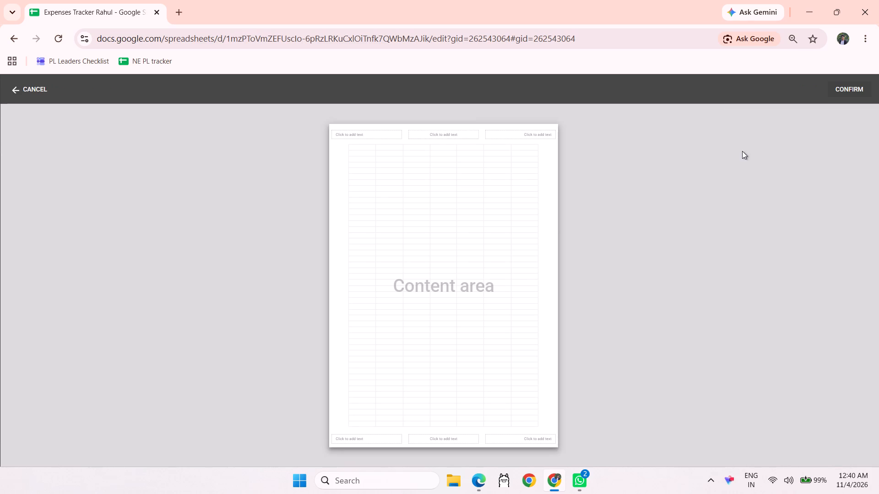
pyautogui.click(36, 90)
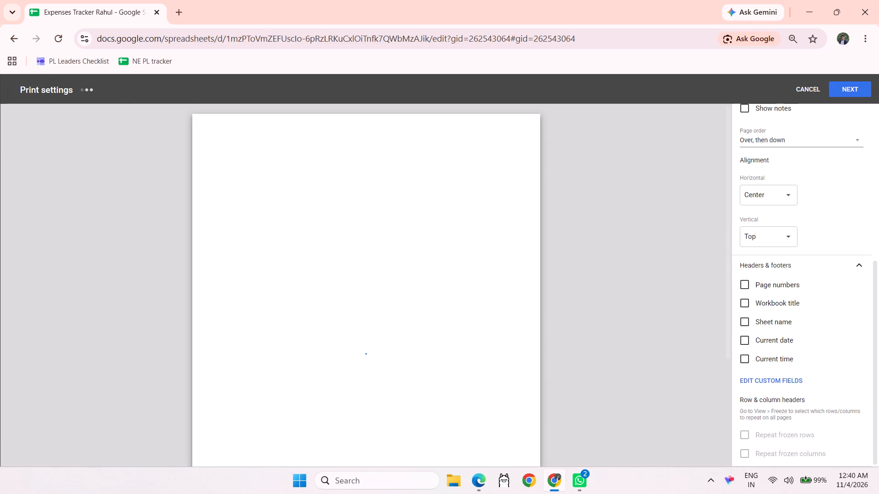
pyautogui.scroll(4, 805, 276)
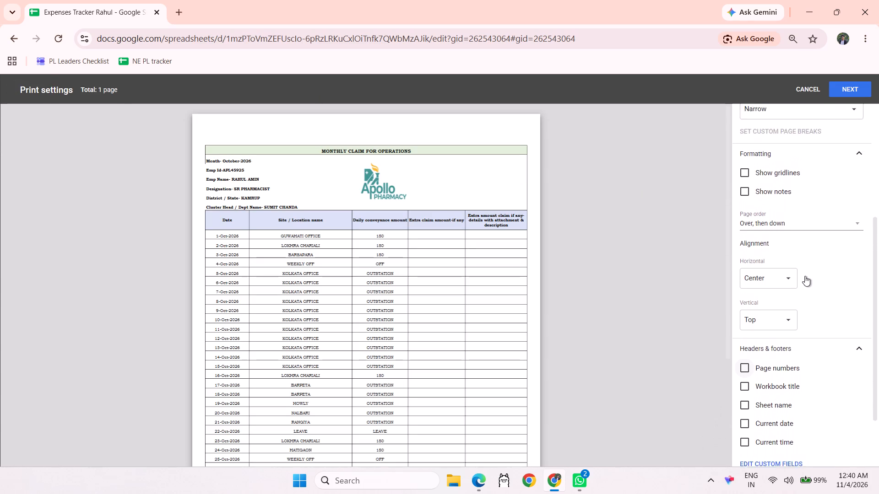
pyautogui.scroll(7, 805, 276)
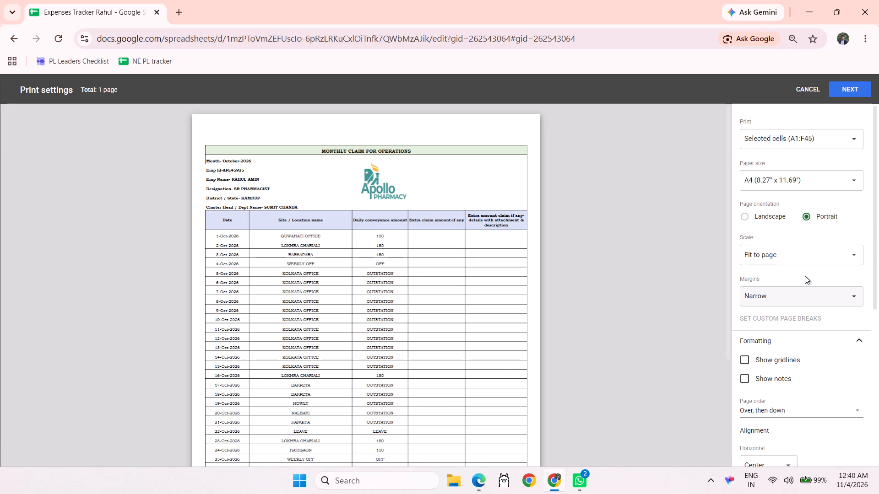
pyautogui.scroll(-10, 805, 276)
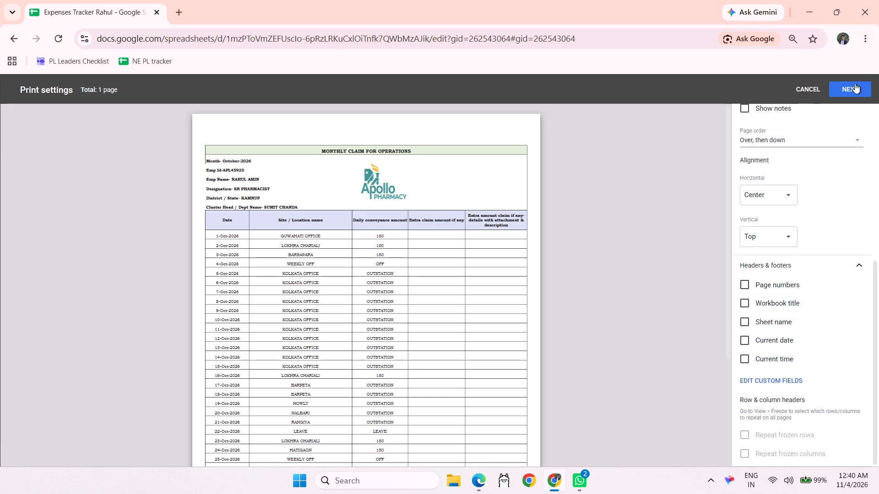
pyautogui.scroll(-4, 385, 330)
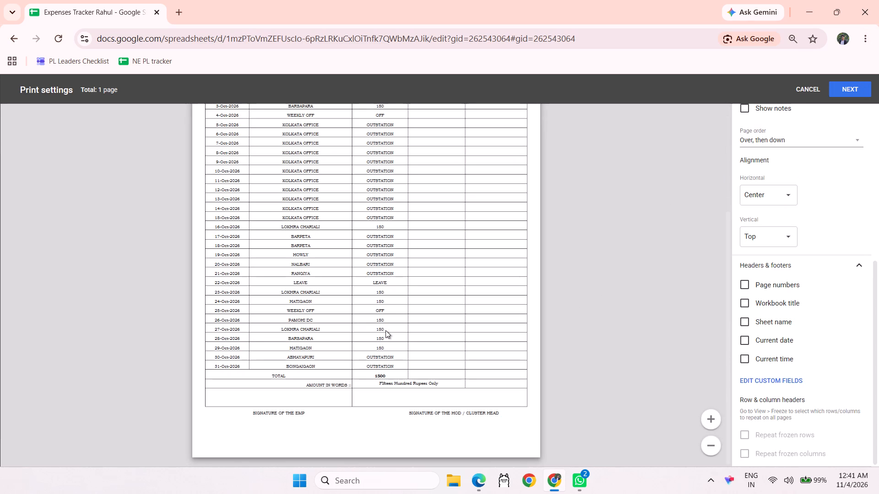
pyautogui.scroll(8, 385, 330)
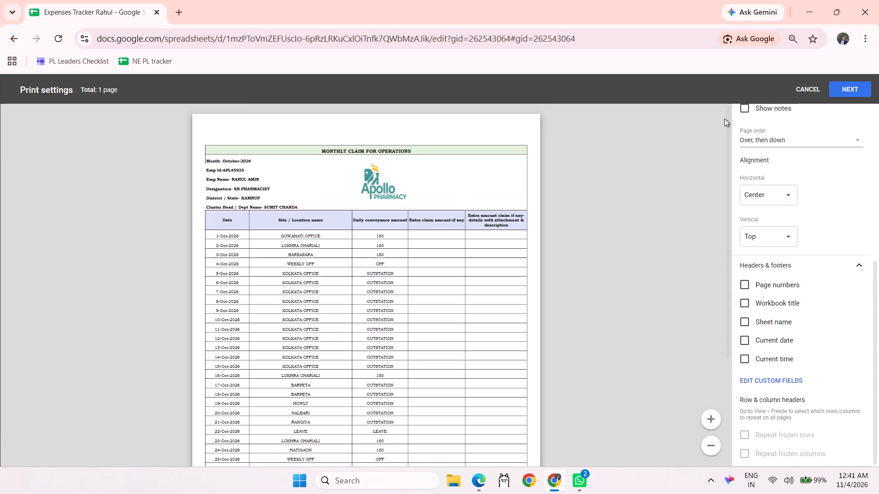
# Print the claim page with Microsoft Print to PDF, saving it as "daily ops" in the expense pdf folder in Downloads.
pyautogui.click(852, 92)
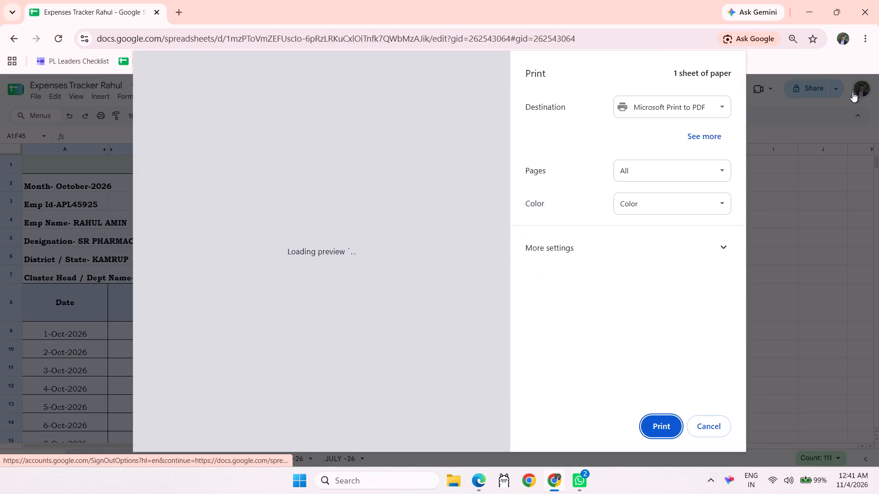
pyautogui.scroll(-1, 364, 330)
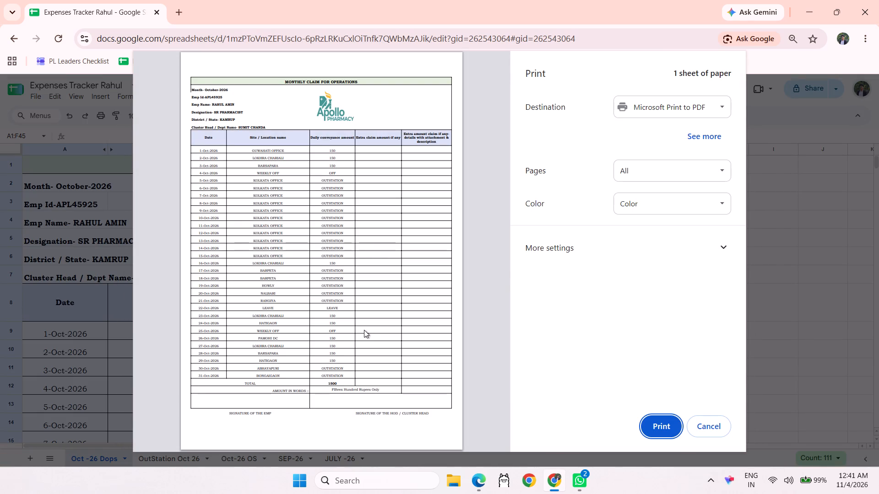
pyautogui.scroll(-3, 364, 330)
pyautogui.scroll(2, 364, 330)
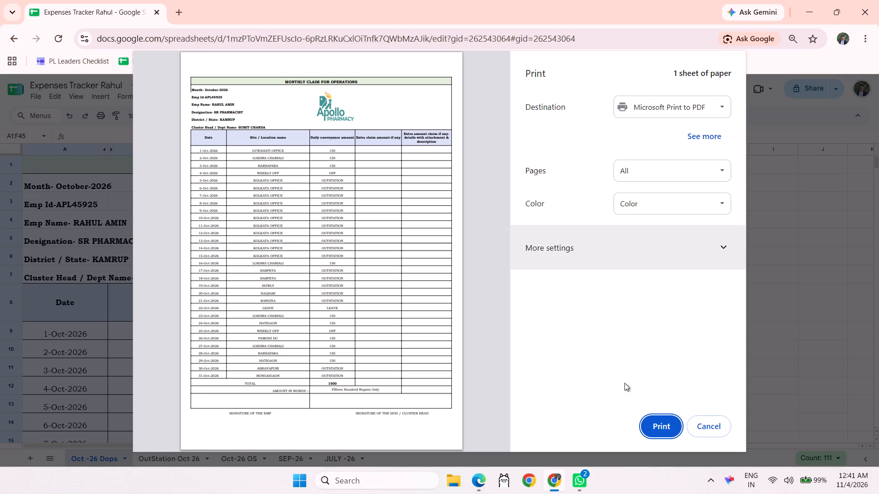
pyautogui.click(658, 420)
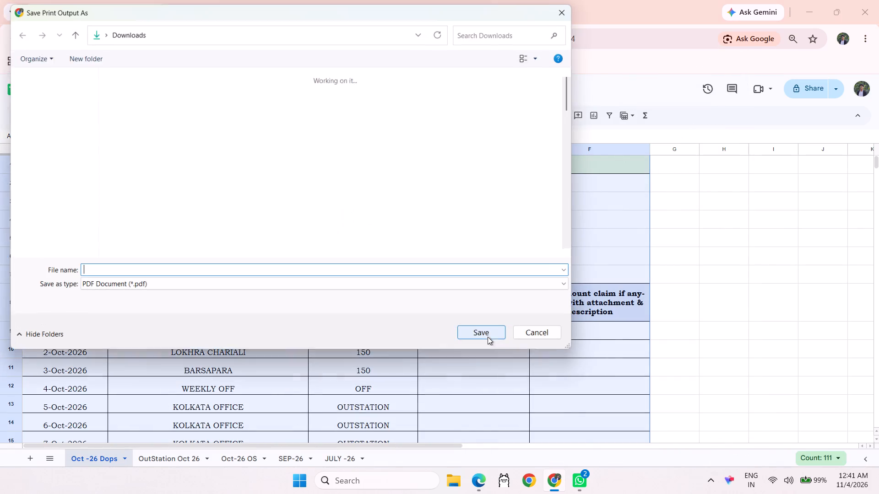
pyautogui.doubleClick(155, 88)
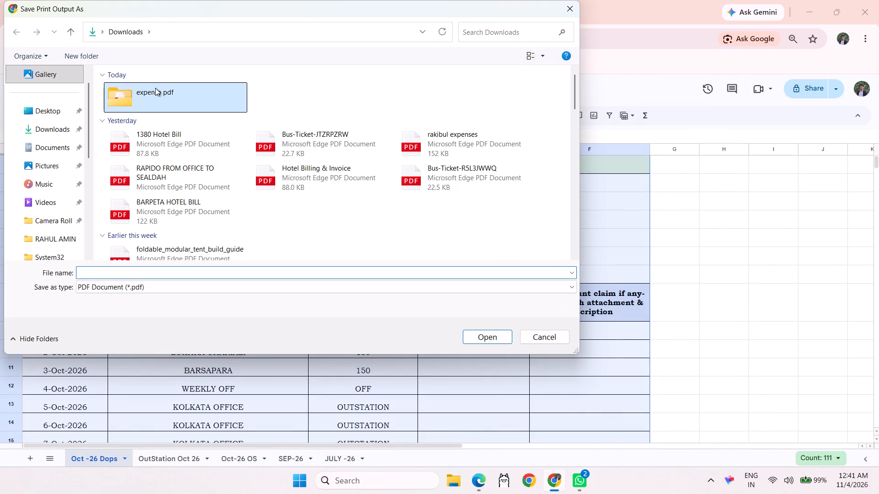
pyautogui.click(163, 289)
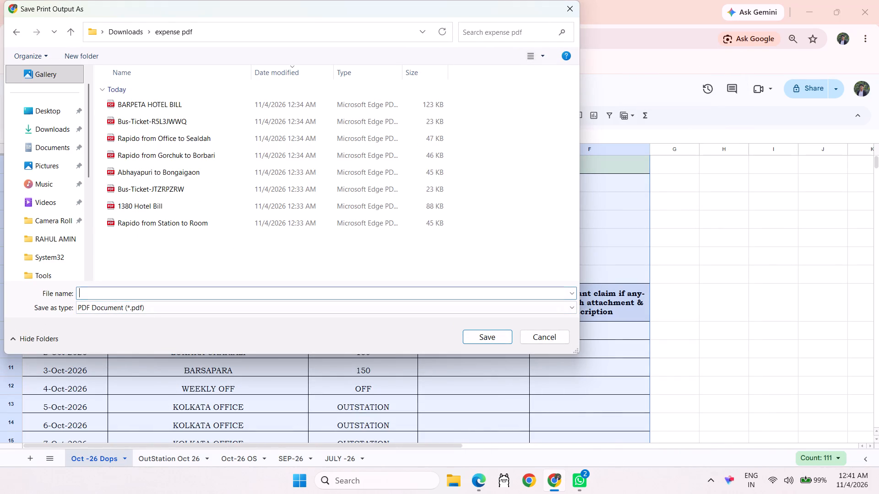
pyautogui.write('daily')
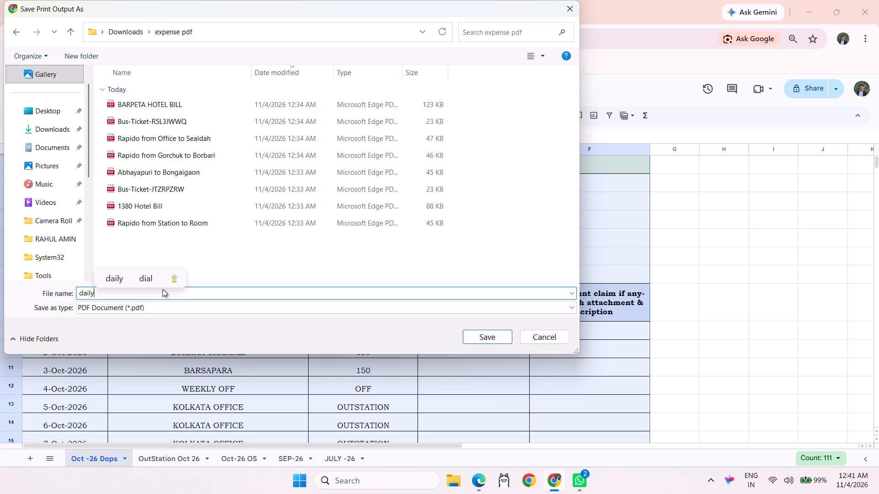
pyautogui.press('space')
pyautogui.write('ops')
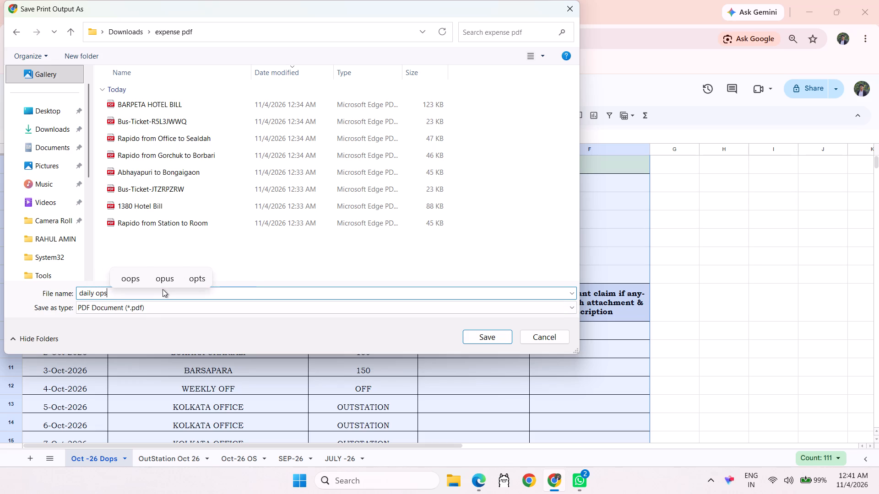
pyautogui.press('Return')
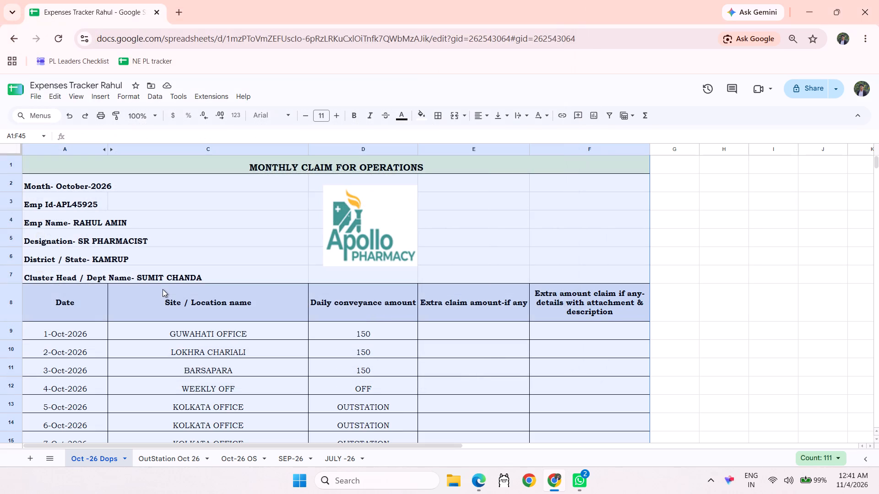
# On the OutStation Oct 26 sheet, select all cells and increase the height of every row uniformly.
pyautogui.click(160, 459)
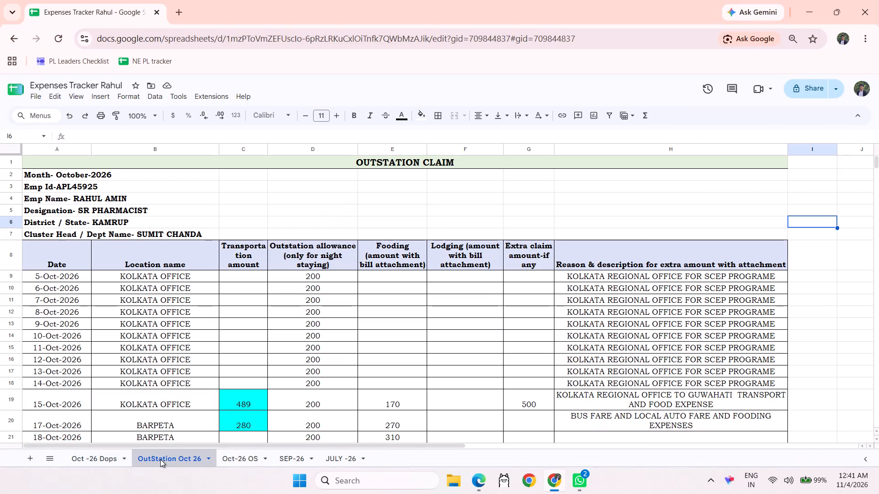
pyautogui.scroll(-5, 581, 331)
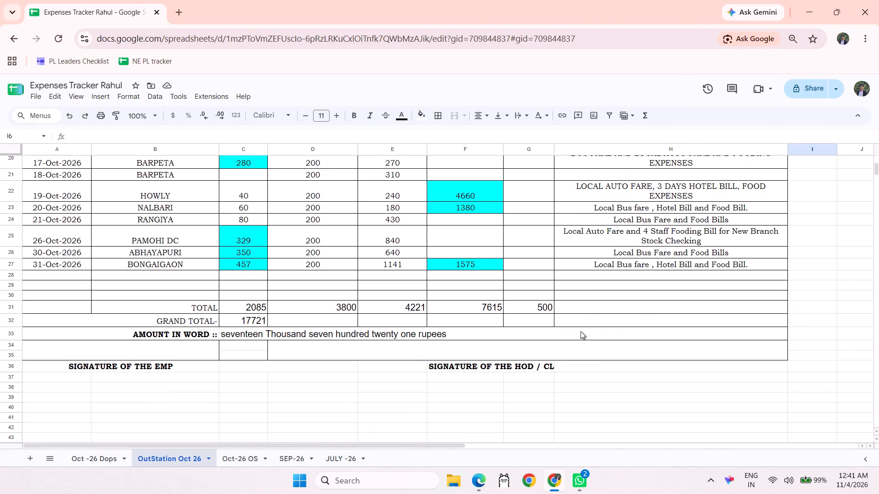
pyautogui.scroll(6, 581, 331)
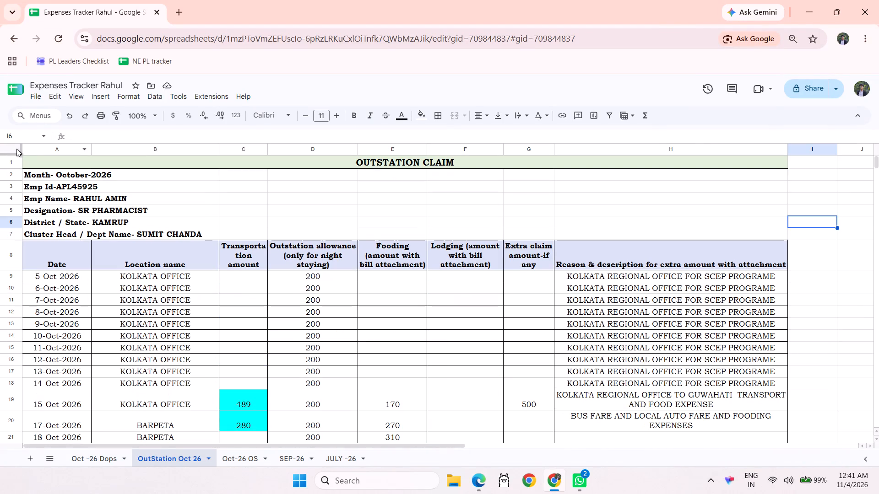
pyautogui.click(15, 149)
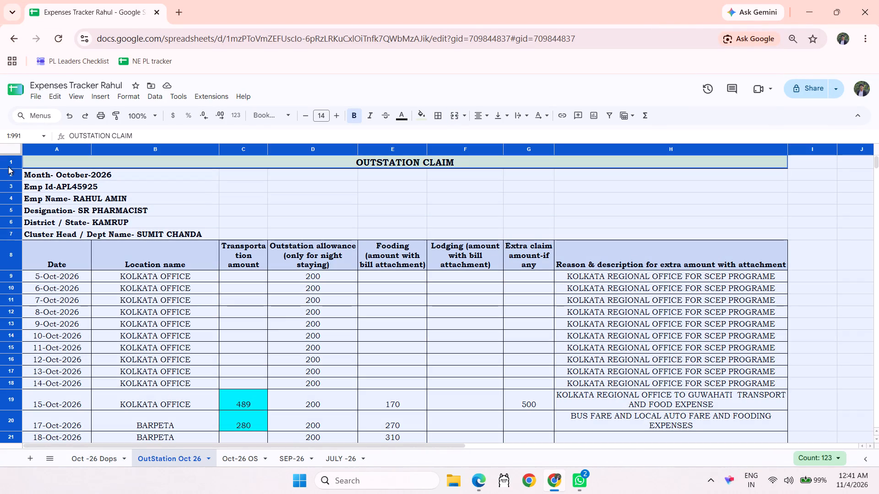
pyautogui.click(12, 169)
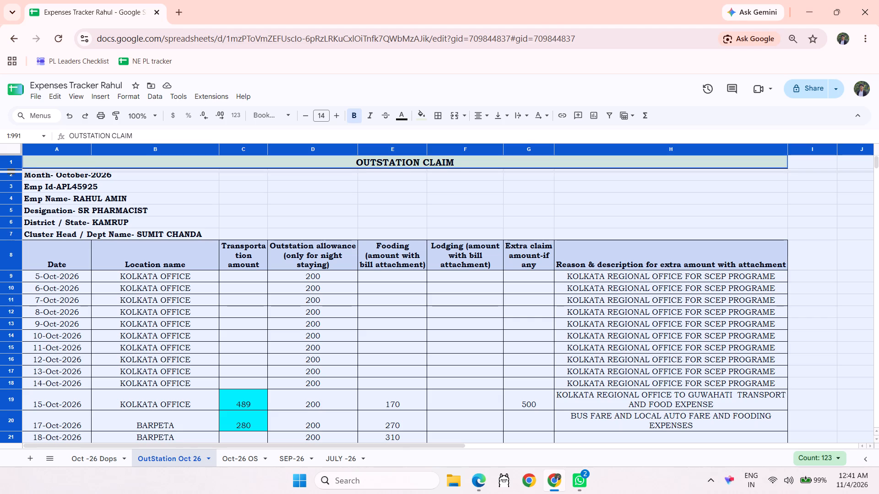
pyautogui.click(141, 313)
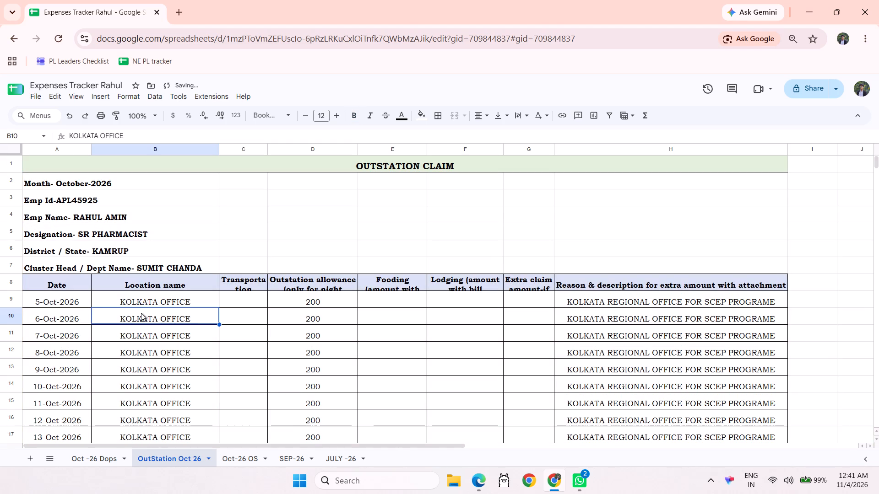
# Fit the heights of header row 8 and rows 19 to 28 to their wrapped text.
pyautogui.doubleClick(11, 290)
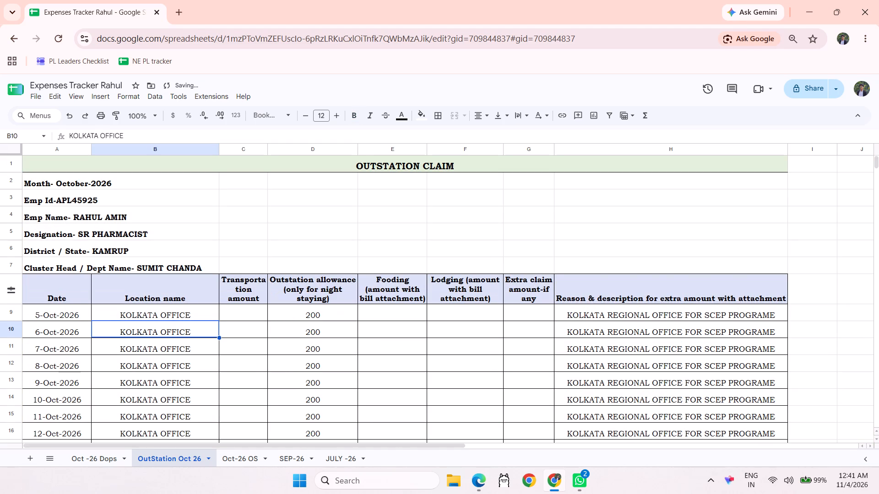
pyautogui.scroll(-4, 161, 345)
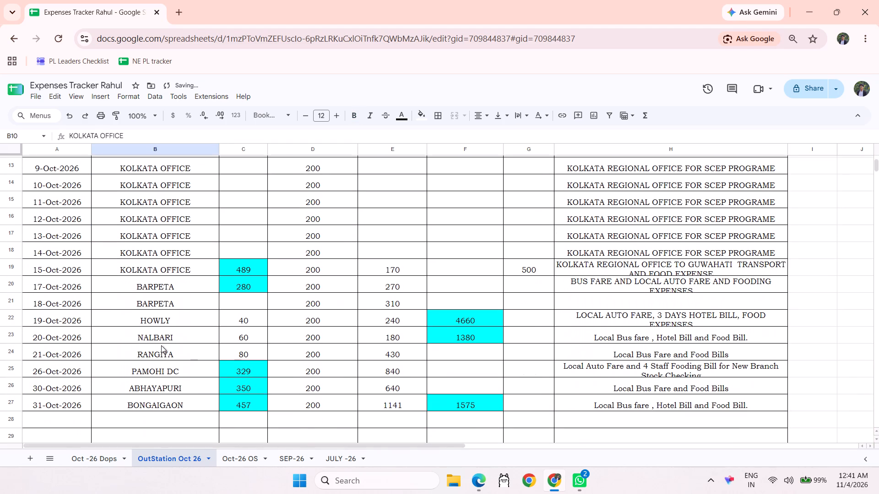
pyautogui.scroll(2, 52, 323)
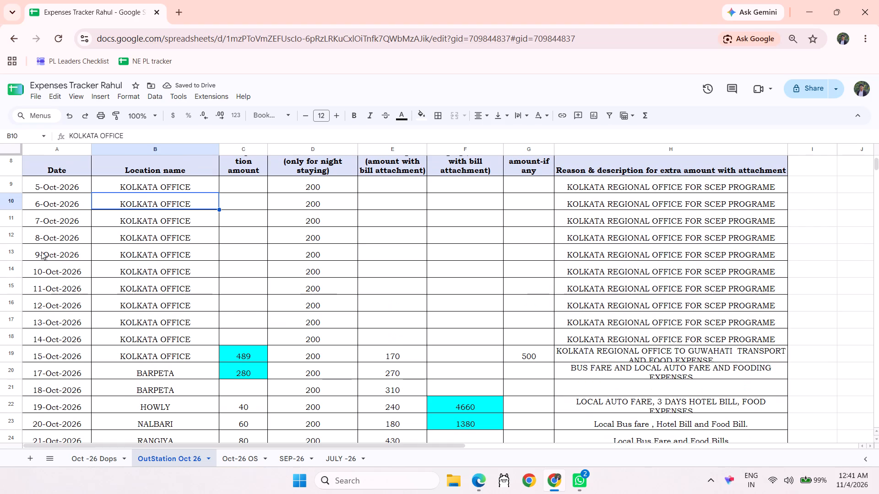
pyautogui.scroll(-2, 57, 292)
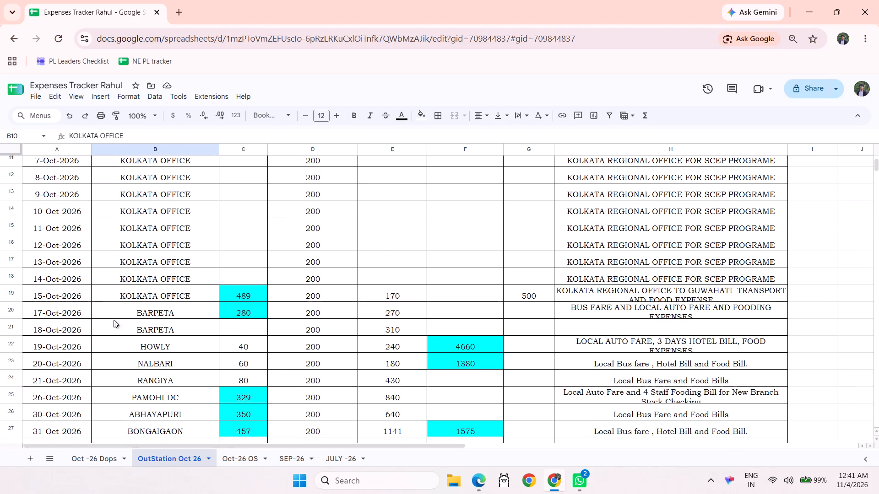
pyautogui.click(13, 292)
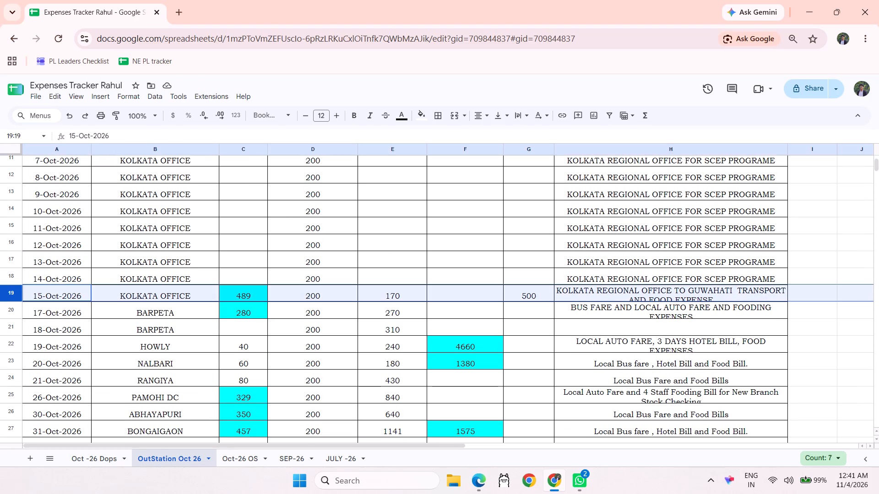
pyautogui.hotkey('shift', 'Down')
pyautogui.hotkey('shift', 'Down')
pyautogui.hotkey('shift', 'Down')
pyautogui.hotkey('shift', 'Down')
pyautogui.hotkey('shift', 'Down')
pyautogui.hotkey('shift', 'Down')
pyautogui.hotkey('shift', 'Down')
pyautogui.hotkey('shift', 'Down')
pyautogui.hotkey('shift', 'Down')
pyautogui.hotkey('shift', 'Down')
pyautogui.hotkey('shift', 'Down')
pyautogui.hotkey('shift', 'Down')
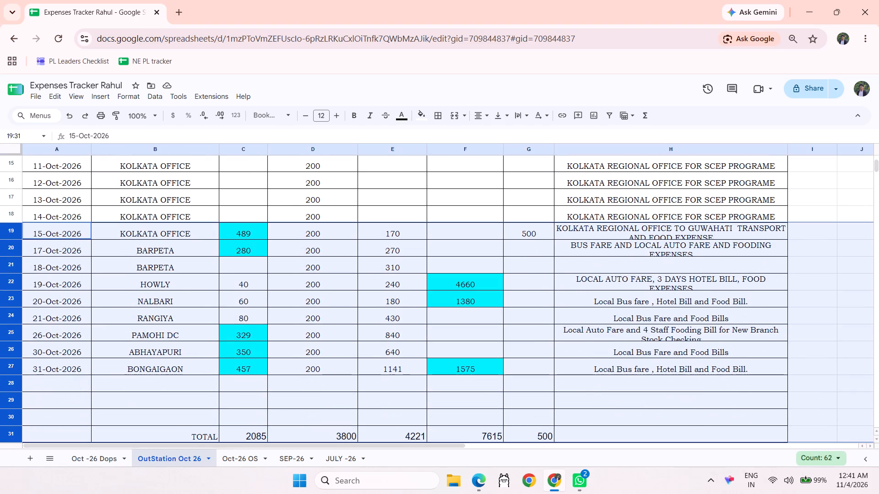
pyautogui.hotkey('shift', 'Up')
pyautogui.hotkey('shift', 'Up')
pyautogui.hotkey('shift', 'Up')
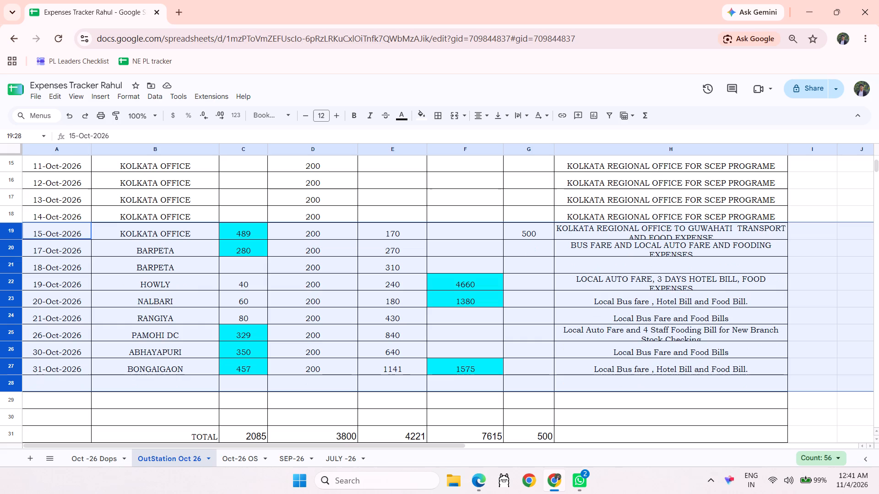
pyautogui.doubleClick(13, 255)
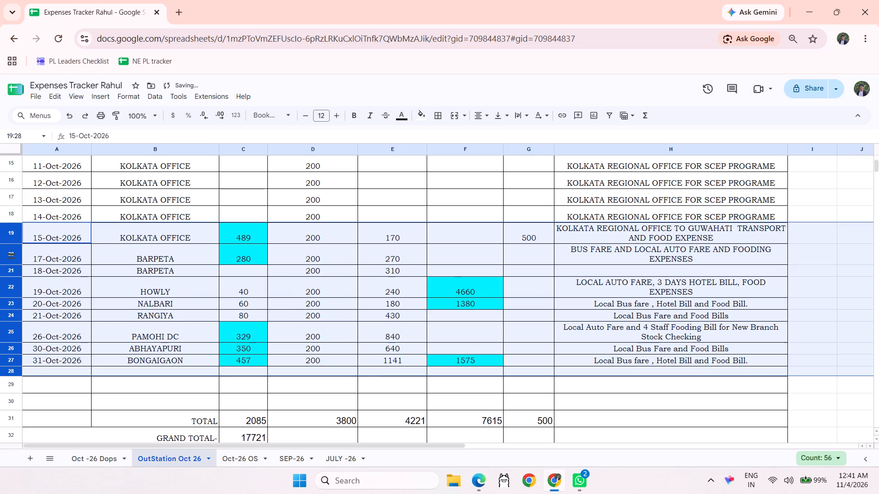
# Delete the blank rows 29 and 30 above the TOTAL row.
pyautogui.click(653, 419)
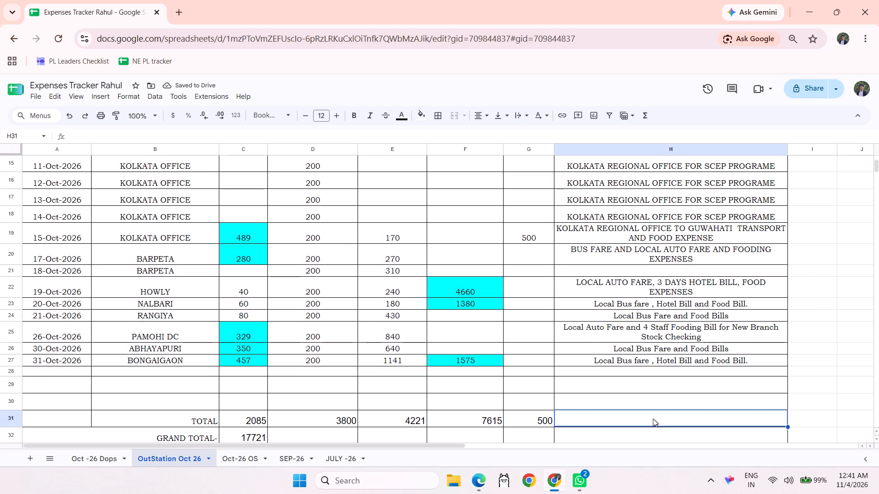
pyautogui.scroll(-1, 653, 419)
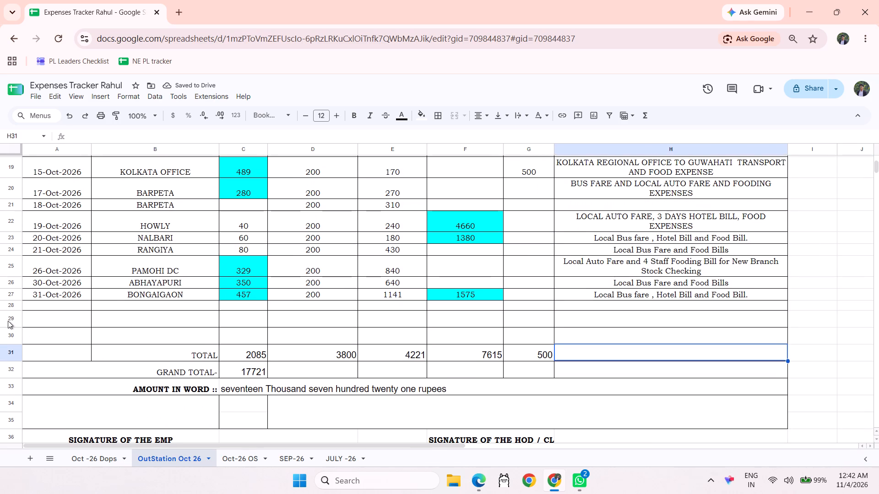
pyautogui.moveTo(7, 320); pyautogui.dragTo(7, 332)
pyautogui.rightClick(7, 332)
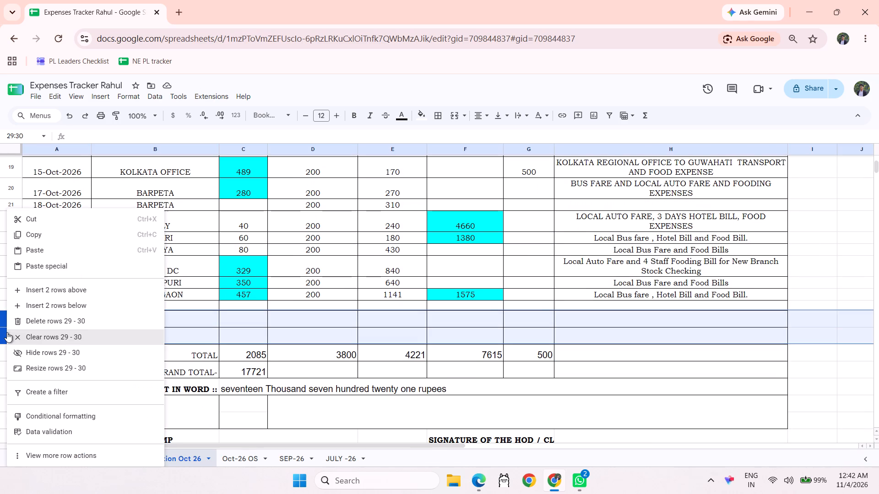
pyautogui.click(81, 320)
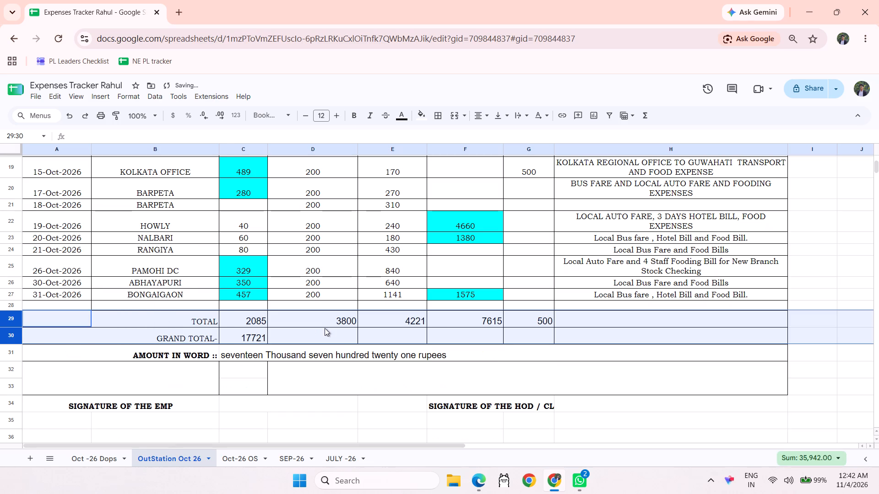
# Increase the heights of blank row 28 above the TOTAL row and the AMOUNT IN WORD row 31 slightly.
pyautogui.doubleClick(14, 310)
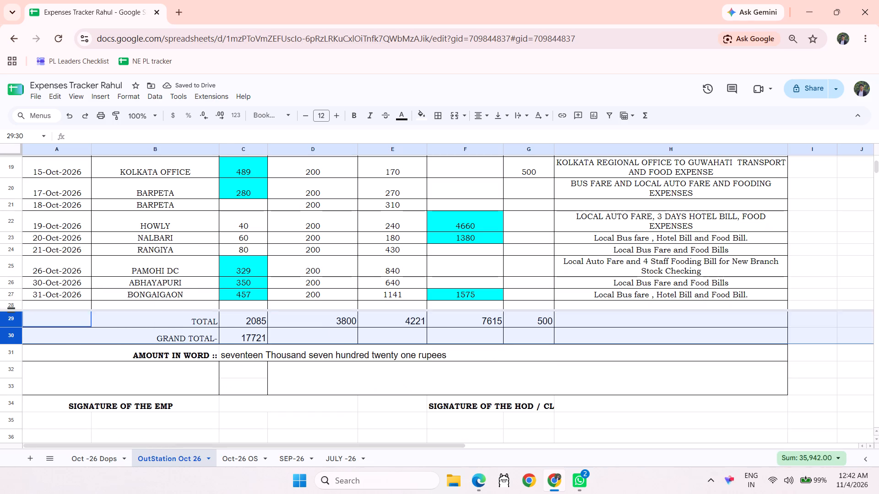
pyautogui.moveTo(14, 310); pyautogui.dragTo(13, 317)
pyautogui.click(72, 389)
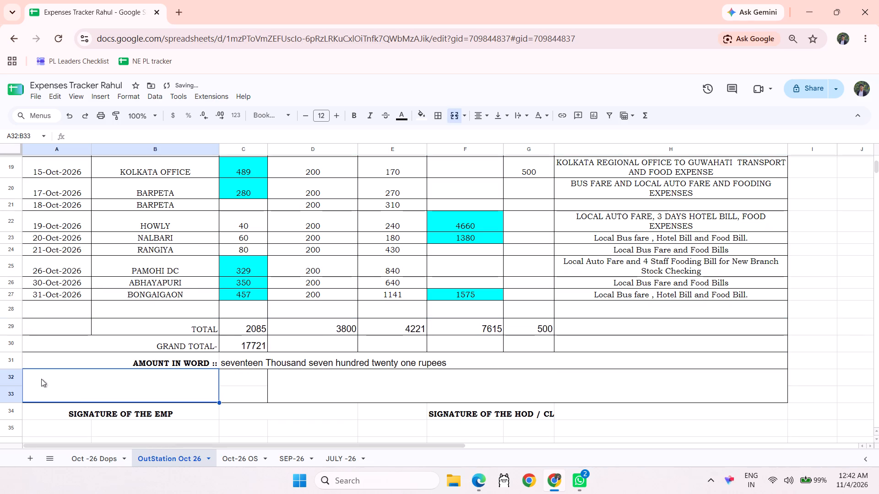
pyautogui.moveTo(10, 367); pyautogui.dragTo(10, 372)
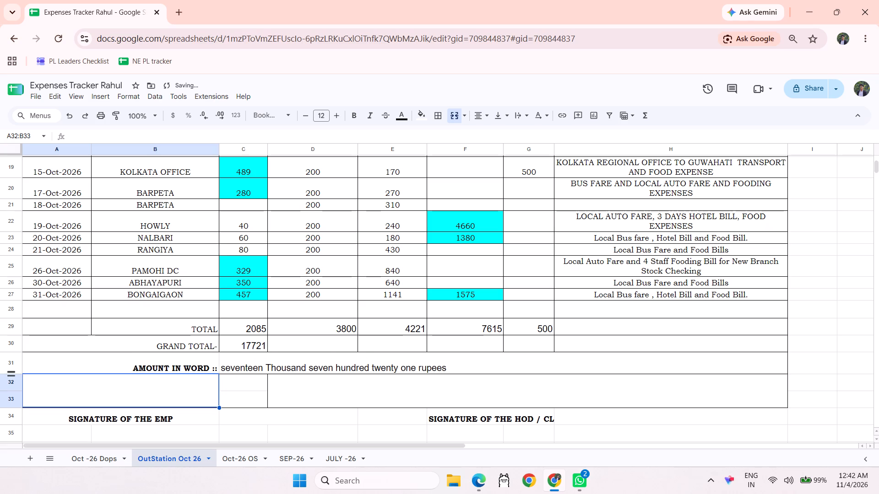
pyautogui.scroll(-3, 248, 377)
pyautogui.scroll(2, 248, 377)
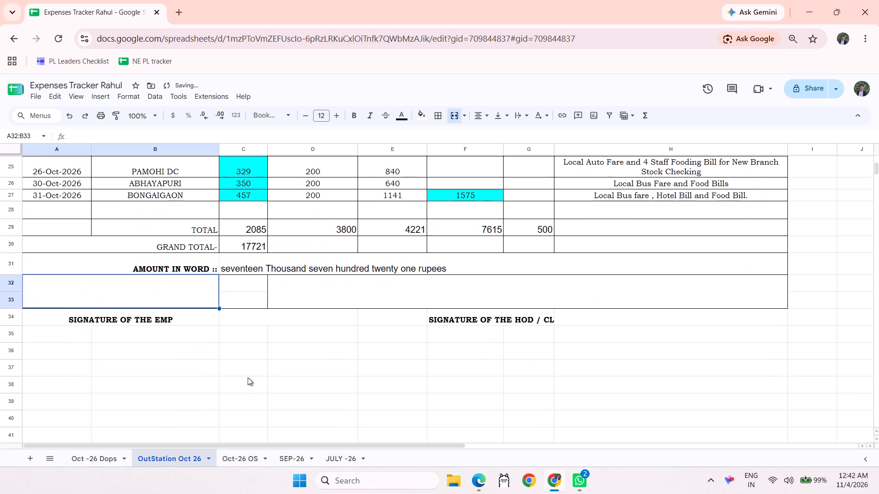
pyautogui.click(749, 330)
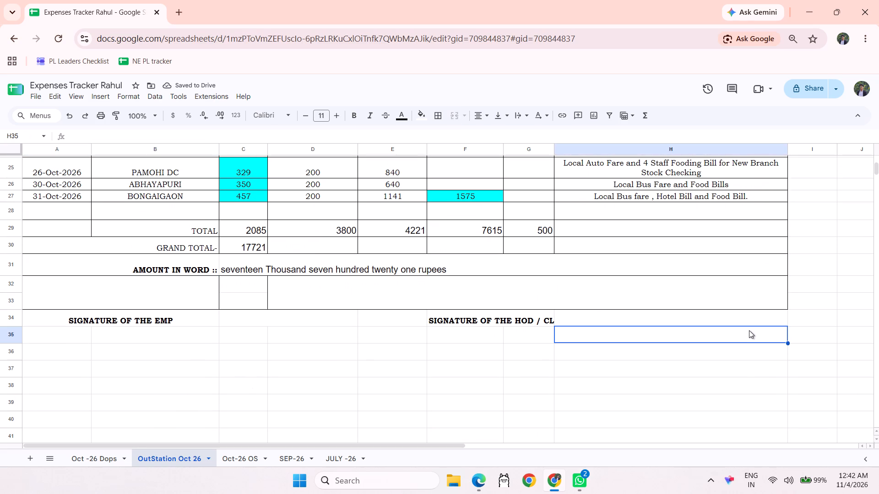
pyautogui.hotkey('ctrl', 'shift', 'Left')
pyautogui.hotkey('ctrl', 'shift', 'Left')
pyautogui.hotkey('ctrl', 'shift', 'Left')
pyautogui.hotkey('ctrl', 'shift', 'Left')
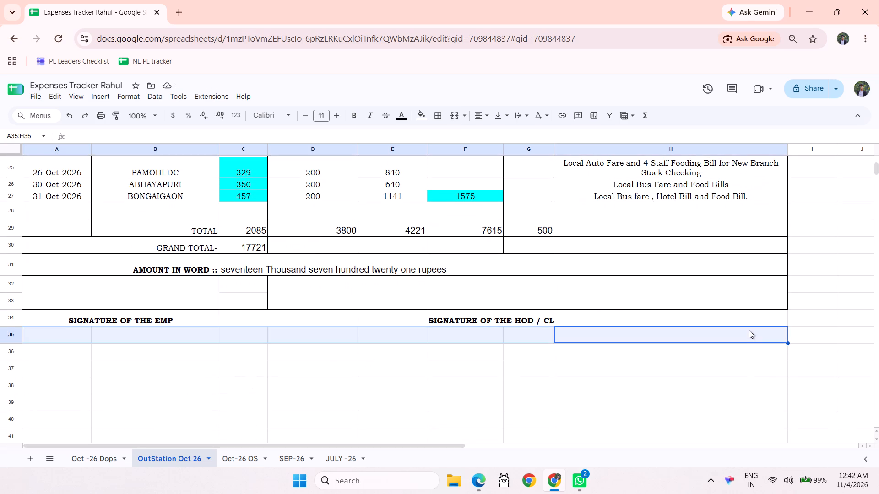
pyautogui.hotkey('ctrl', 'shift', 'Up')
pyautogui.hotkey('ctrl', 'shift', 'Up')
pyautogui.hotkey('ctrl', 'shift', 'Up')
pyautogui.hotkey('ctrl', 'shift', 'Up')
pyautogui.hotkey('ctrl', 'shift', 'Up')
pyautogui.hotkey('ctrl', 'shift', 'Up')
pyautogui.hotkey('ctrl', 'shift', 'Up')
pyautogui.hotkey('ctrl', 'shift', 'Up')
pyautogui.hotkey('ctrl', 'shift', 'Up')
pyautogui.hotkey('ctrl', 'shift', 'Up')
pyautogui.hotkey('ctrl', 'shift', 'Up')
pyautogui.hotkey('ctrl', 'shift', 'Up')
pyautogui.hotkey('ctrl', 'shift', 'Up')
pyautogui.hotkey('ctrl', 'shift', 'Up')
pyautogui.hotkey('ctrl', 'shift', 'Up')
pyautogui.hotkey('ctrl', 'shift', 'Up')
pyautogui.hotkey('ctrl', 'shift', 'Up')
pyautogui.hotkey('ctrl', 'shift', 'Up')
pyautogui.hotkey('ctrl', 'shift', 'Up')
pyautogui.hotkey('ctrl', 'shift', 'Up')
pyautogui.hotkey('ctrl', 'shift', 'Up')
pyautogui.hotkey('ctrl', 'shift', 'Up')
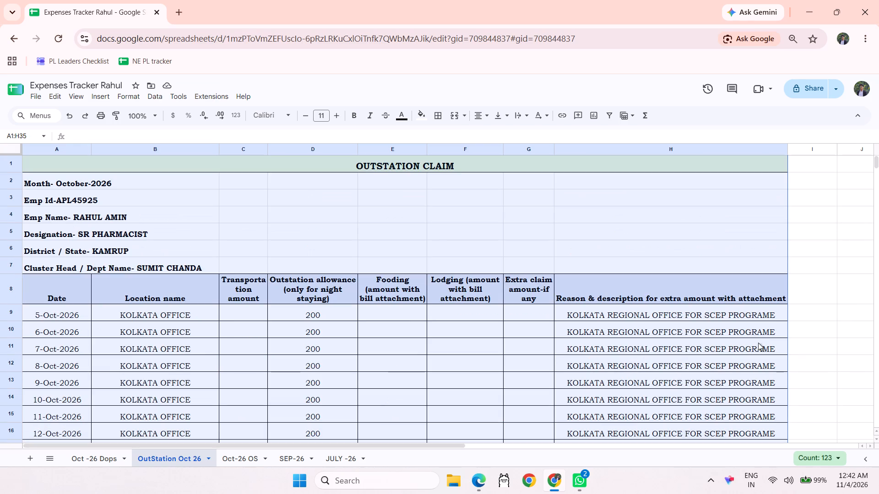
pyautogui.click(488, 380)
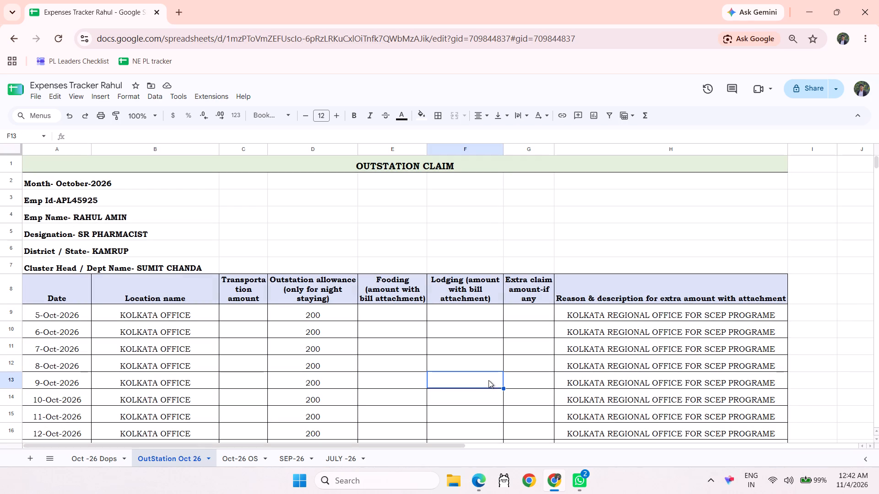
# Copy the Apollo Pharmacy logo from the Oct -26 Dops sheet into OutStation Oct 26, placing it beneath the title across columns E and F.
pyautogui.click(101, 462)
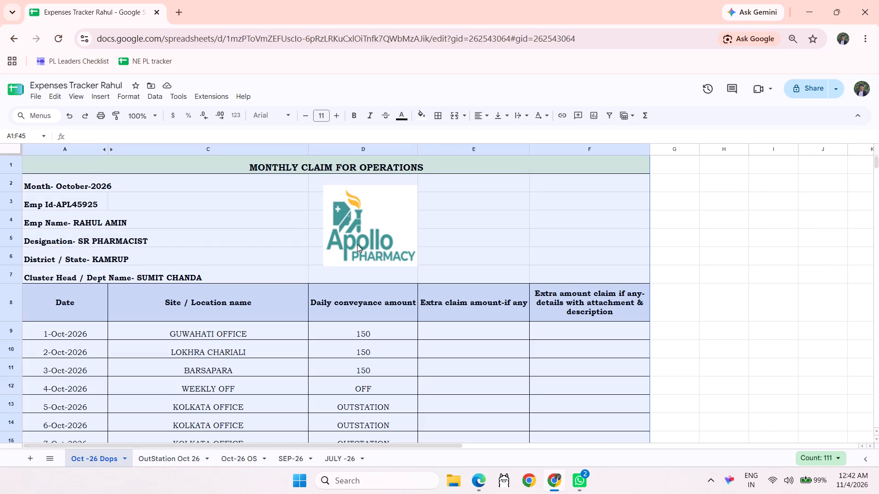
pyautogui.click(358, 243)
pyautogui.hotkey('ctrl', 'c')
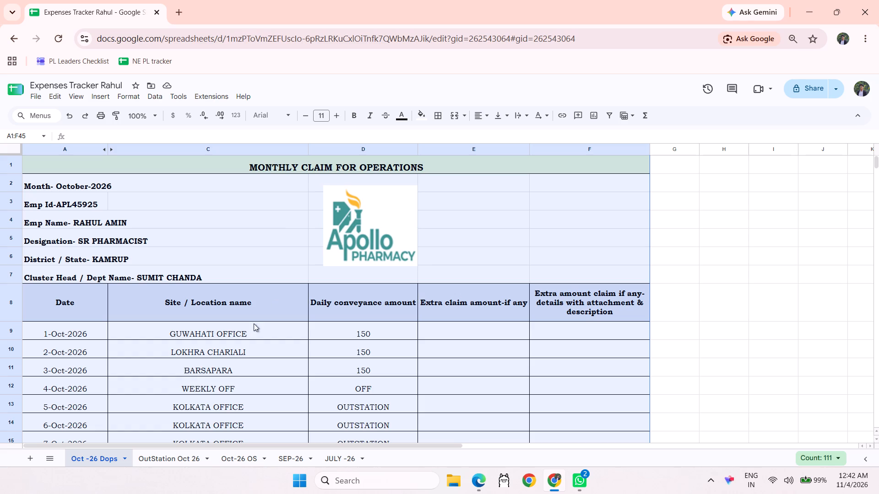
pyautogui.click(176, 454)
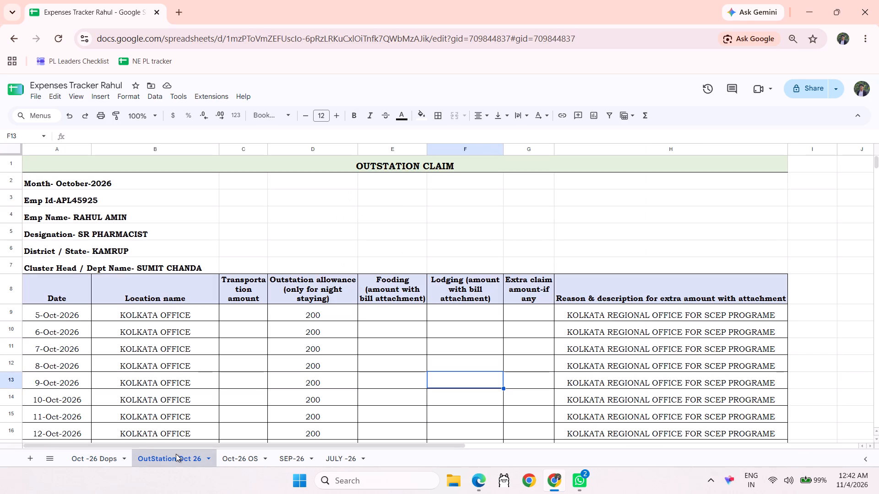
pyautogui.click(382, 207)
pyautogui.click(380, 199)
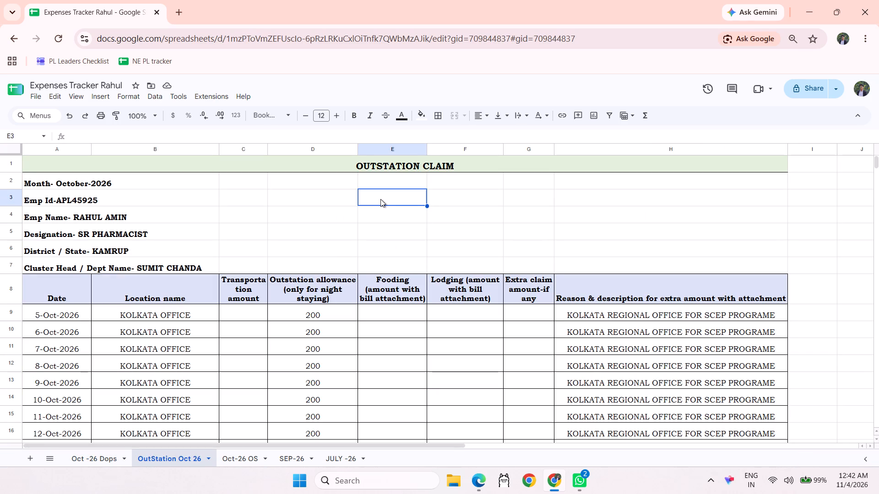
pyautogui.hotkey('ctrl', 'v')
pyautogui.click(441, 243)
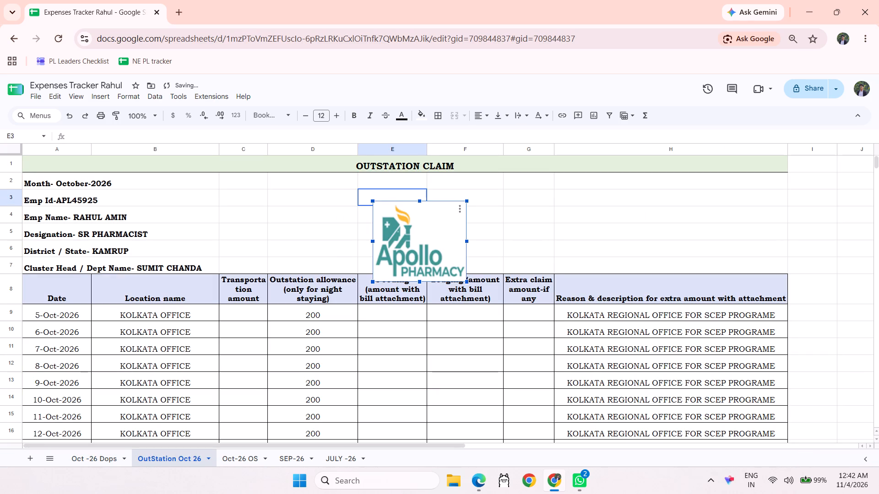
pyautogui.moveTo(445, 234); pyautogui.dragTo(483, 212)
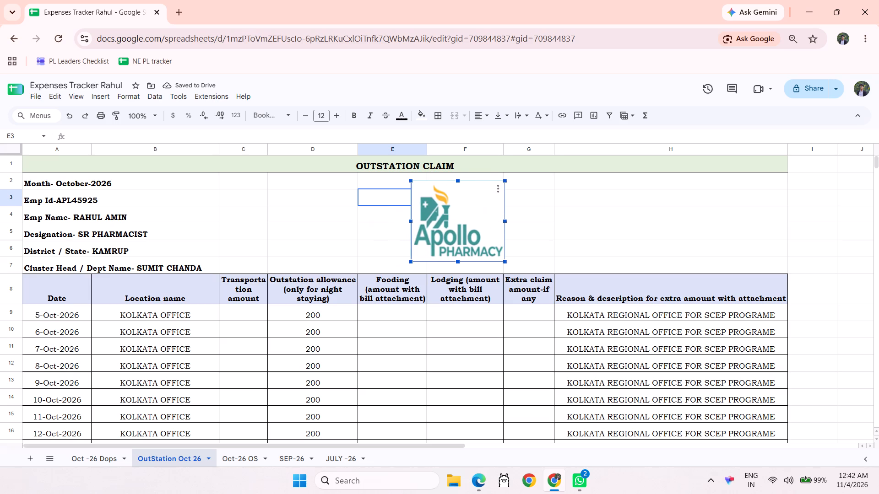
pyautogui.moveTo(483, 212); pyautogui.dragTo(481, 213)
pyautogui.click(366, 208)
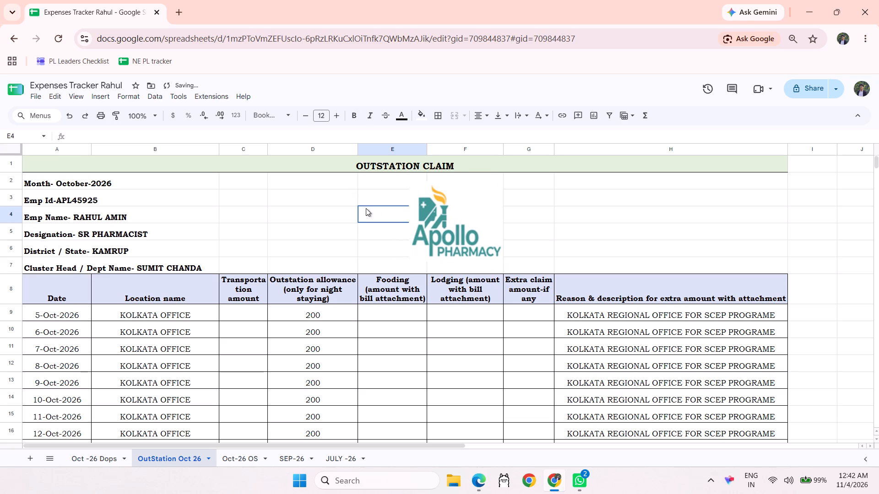
pyautogui.click(790, 229)
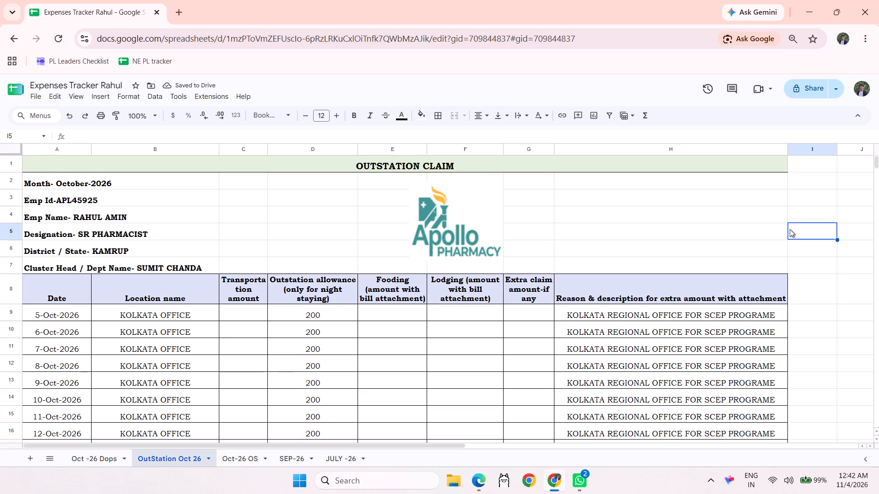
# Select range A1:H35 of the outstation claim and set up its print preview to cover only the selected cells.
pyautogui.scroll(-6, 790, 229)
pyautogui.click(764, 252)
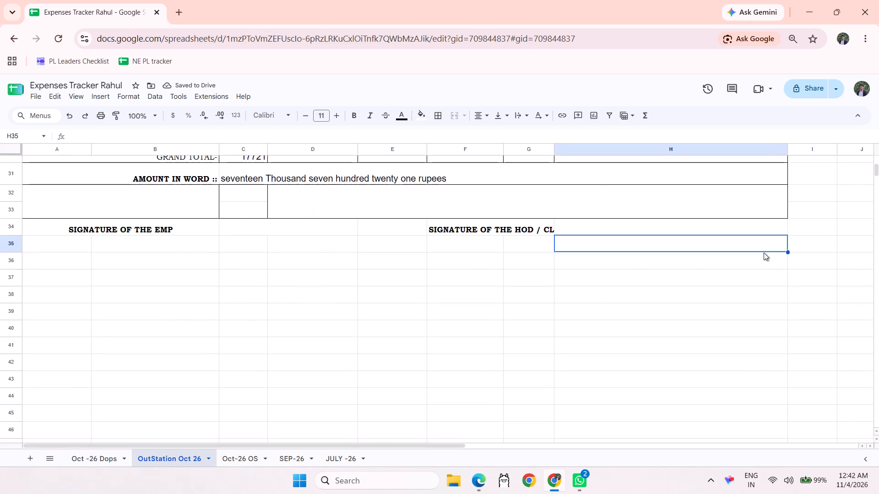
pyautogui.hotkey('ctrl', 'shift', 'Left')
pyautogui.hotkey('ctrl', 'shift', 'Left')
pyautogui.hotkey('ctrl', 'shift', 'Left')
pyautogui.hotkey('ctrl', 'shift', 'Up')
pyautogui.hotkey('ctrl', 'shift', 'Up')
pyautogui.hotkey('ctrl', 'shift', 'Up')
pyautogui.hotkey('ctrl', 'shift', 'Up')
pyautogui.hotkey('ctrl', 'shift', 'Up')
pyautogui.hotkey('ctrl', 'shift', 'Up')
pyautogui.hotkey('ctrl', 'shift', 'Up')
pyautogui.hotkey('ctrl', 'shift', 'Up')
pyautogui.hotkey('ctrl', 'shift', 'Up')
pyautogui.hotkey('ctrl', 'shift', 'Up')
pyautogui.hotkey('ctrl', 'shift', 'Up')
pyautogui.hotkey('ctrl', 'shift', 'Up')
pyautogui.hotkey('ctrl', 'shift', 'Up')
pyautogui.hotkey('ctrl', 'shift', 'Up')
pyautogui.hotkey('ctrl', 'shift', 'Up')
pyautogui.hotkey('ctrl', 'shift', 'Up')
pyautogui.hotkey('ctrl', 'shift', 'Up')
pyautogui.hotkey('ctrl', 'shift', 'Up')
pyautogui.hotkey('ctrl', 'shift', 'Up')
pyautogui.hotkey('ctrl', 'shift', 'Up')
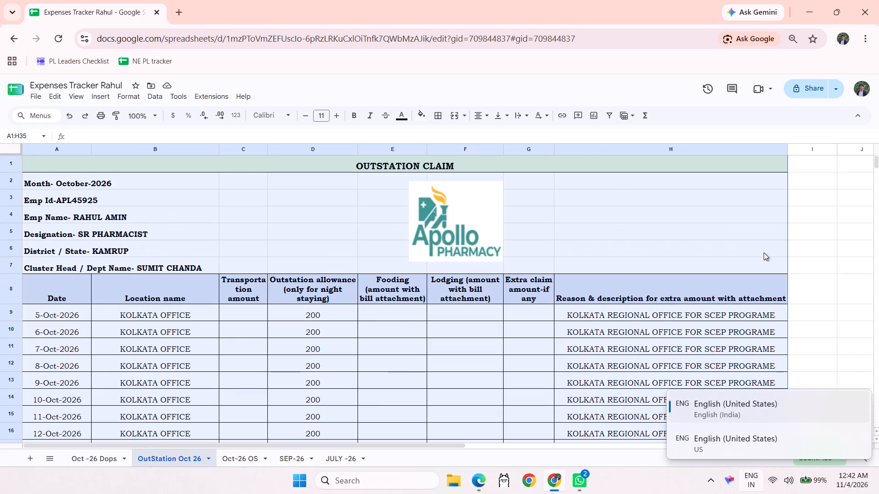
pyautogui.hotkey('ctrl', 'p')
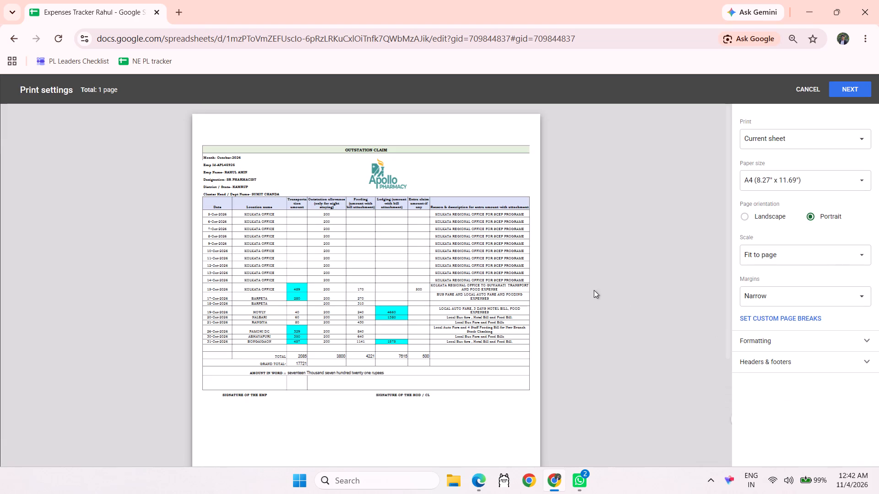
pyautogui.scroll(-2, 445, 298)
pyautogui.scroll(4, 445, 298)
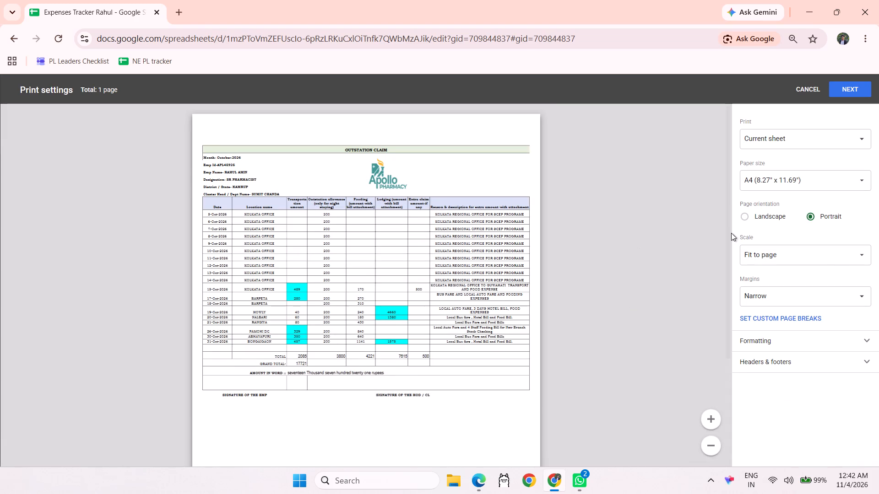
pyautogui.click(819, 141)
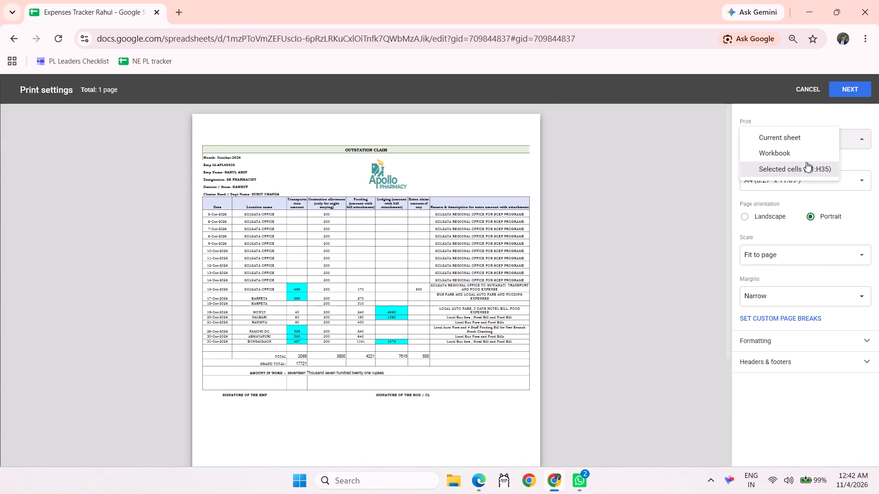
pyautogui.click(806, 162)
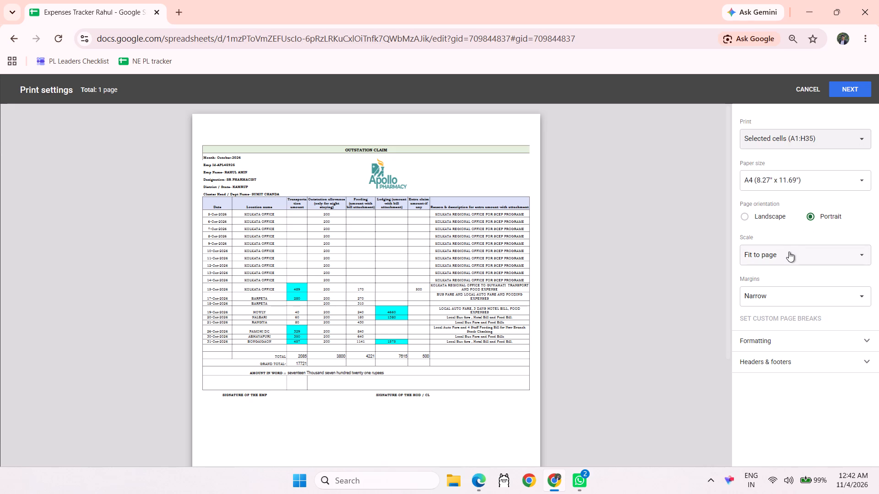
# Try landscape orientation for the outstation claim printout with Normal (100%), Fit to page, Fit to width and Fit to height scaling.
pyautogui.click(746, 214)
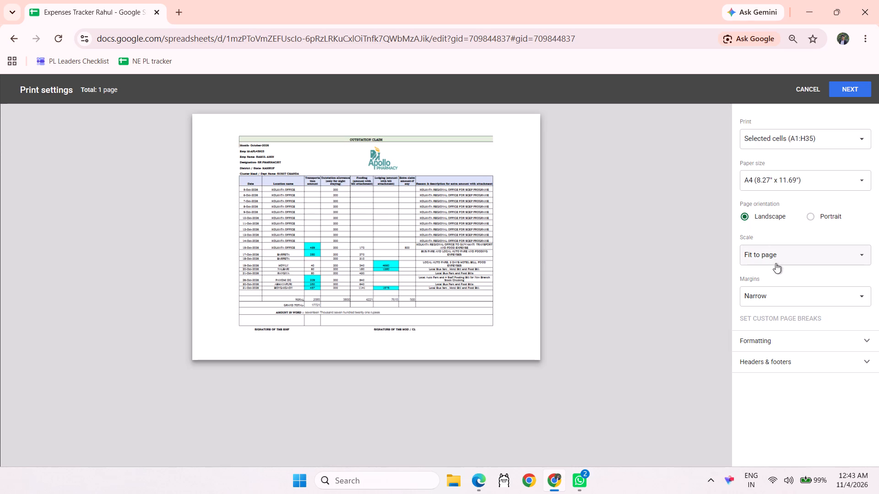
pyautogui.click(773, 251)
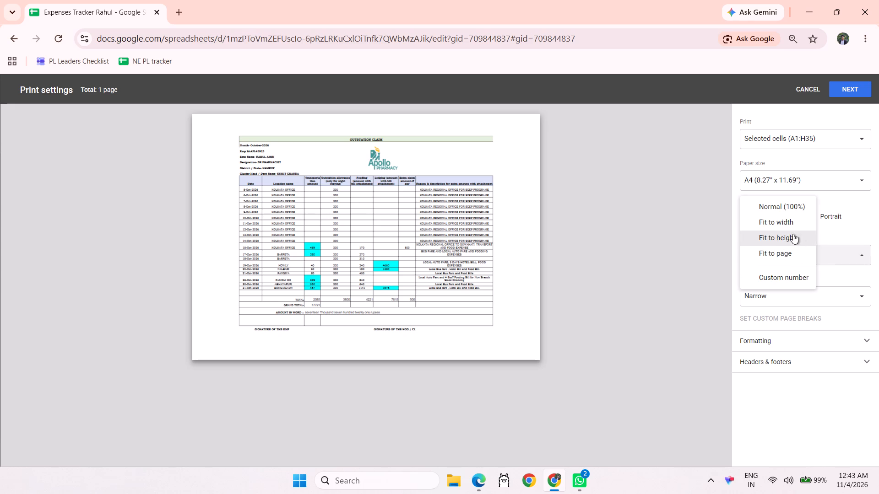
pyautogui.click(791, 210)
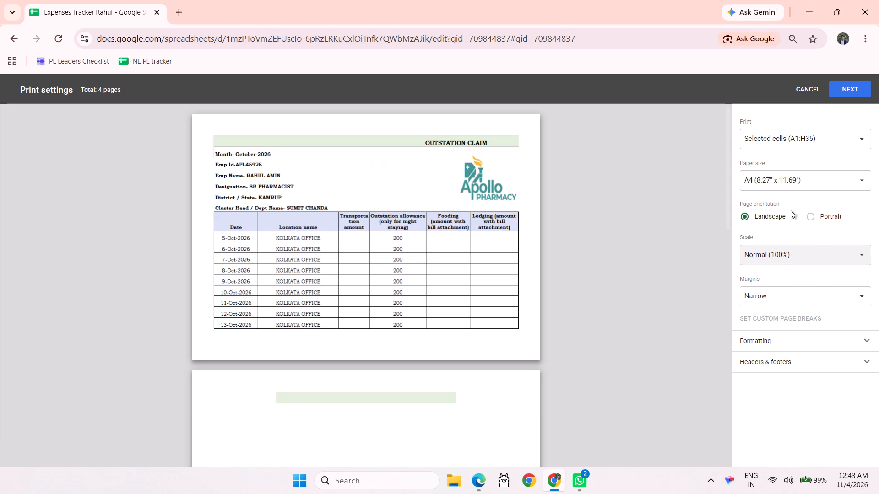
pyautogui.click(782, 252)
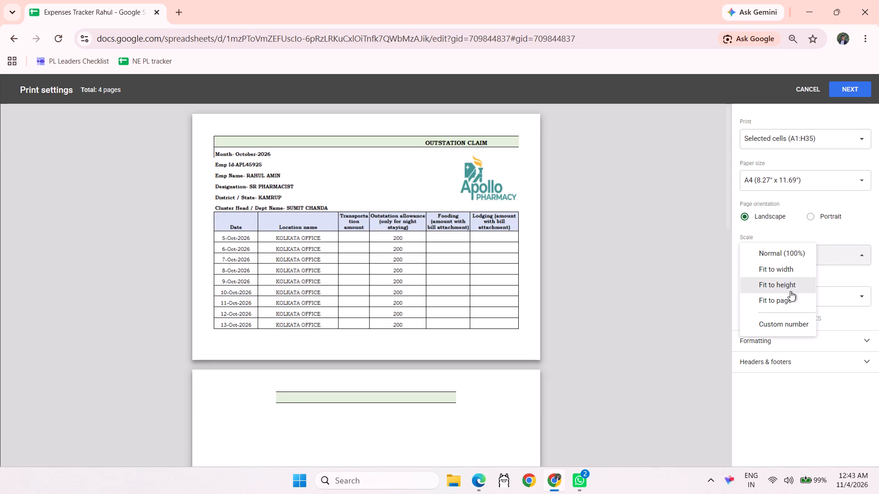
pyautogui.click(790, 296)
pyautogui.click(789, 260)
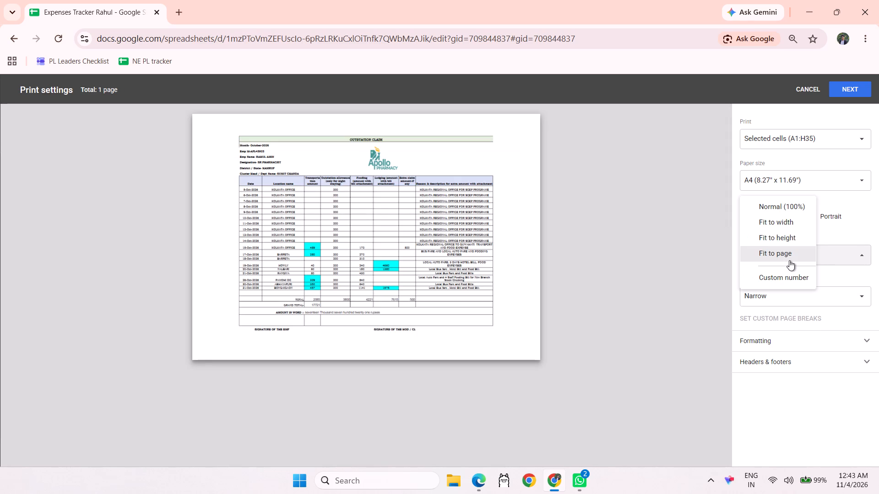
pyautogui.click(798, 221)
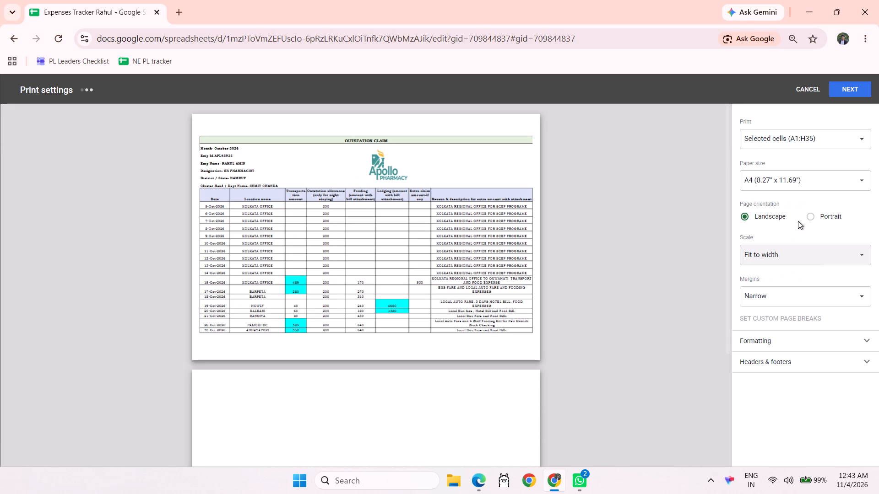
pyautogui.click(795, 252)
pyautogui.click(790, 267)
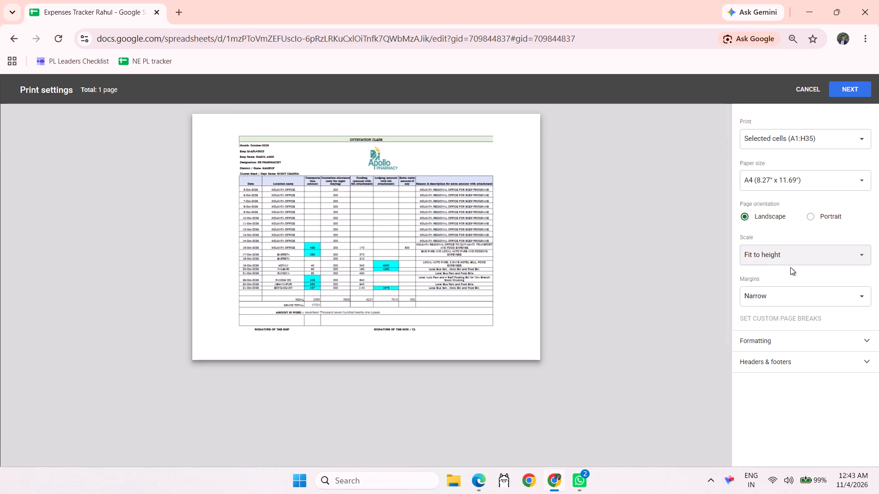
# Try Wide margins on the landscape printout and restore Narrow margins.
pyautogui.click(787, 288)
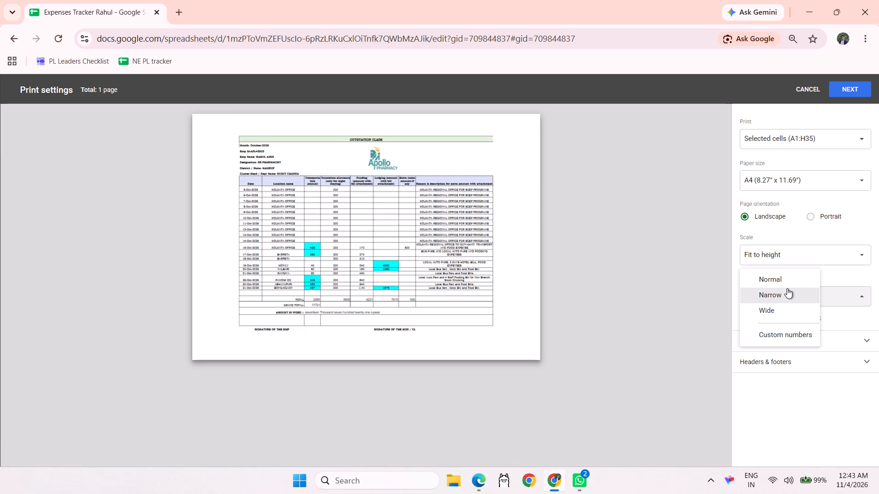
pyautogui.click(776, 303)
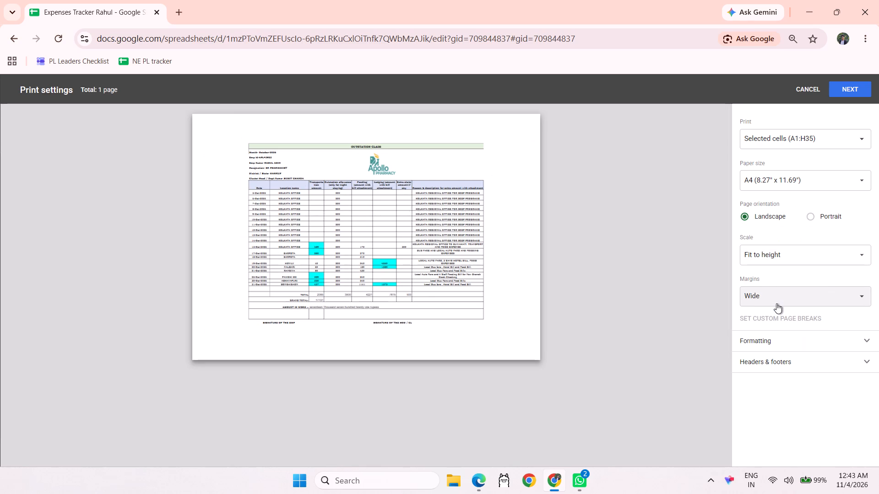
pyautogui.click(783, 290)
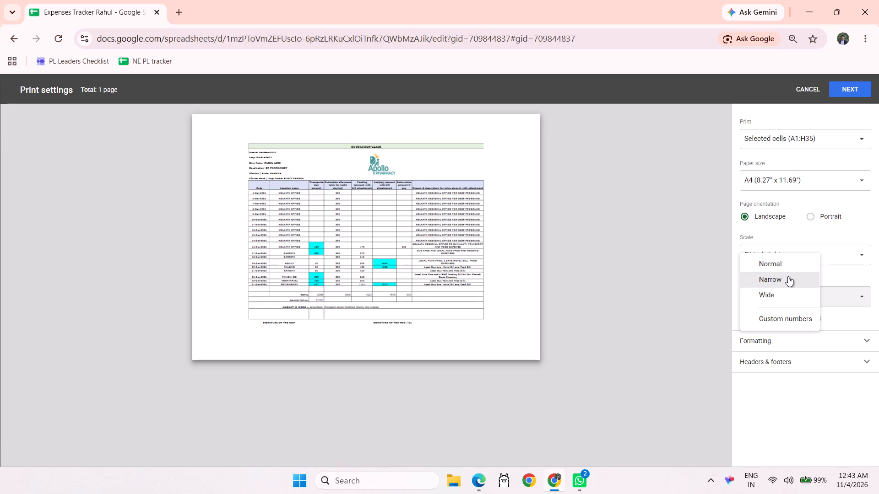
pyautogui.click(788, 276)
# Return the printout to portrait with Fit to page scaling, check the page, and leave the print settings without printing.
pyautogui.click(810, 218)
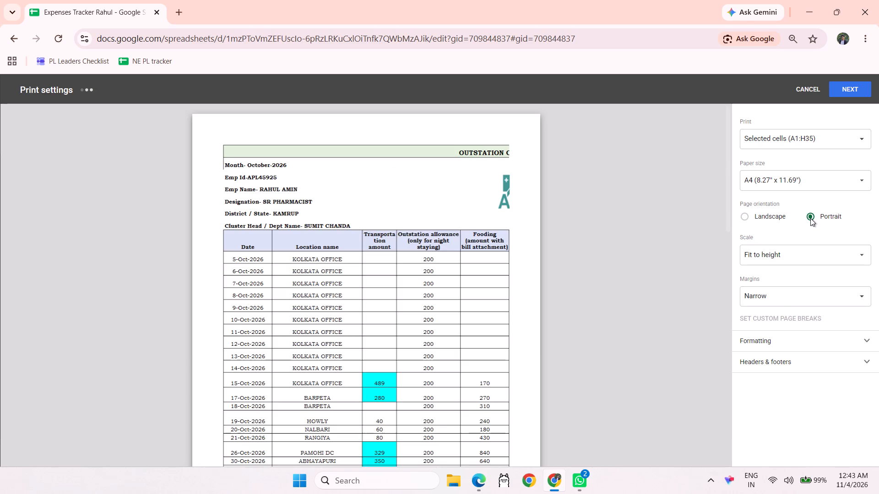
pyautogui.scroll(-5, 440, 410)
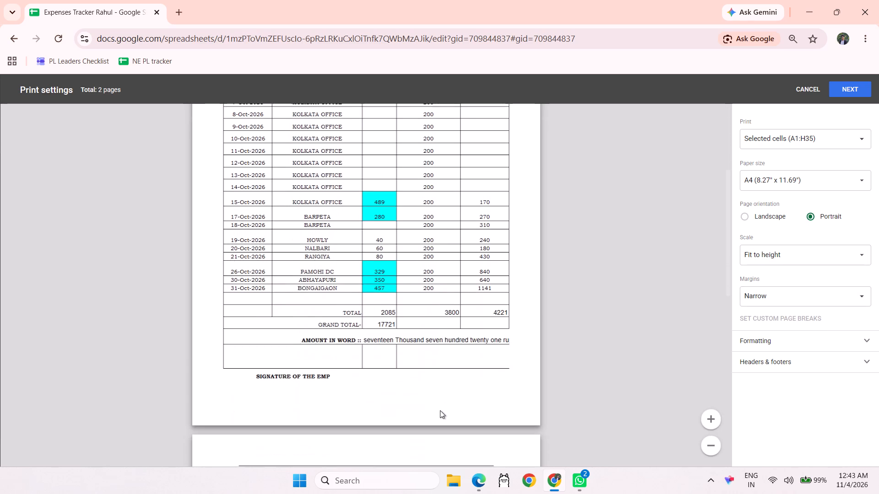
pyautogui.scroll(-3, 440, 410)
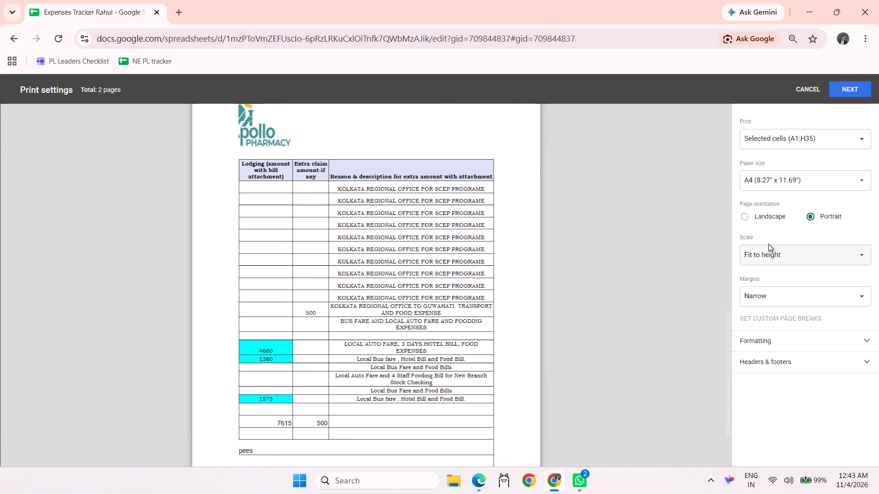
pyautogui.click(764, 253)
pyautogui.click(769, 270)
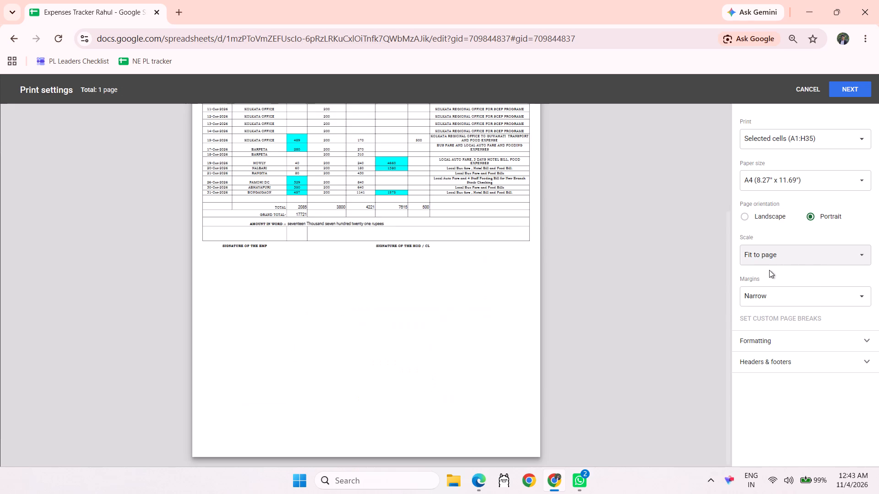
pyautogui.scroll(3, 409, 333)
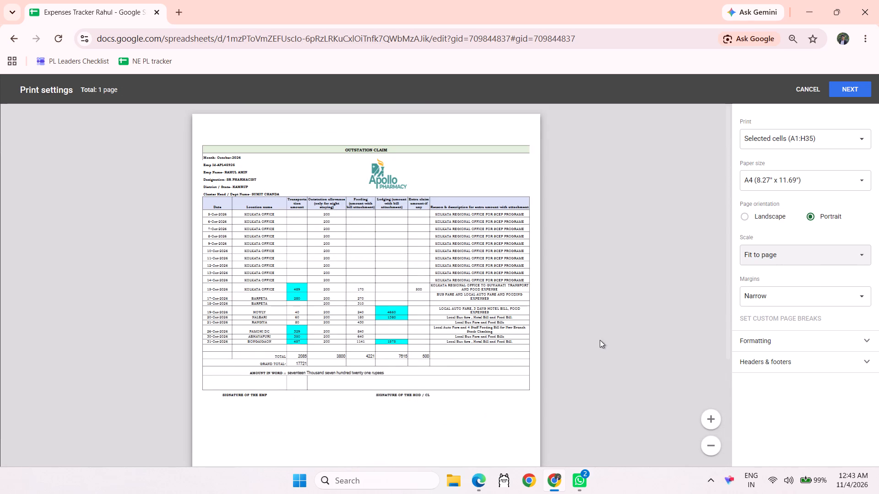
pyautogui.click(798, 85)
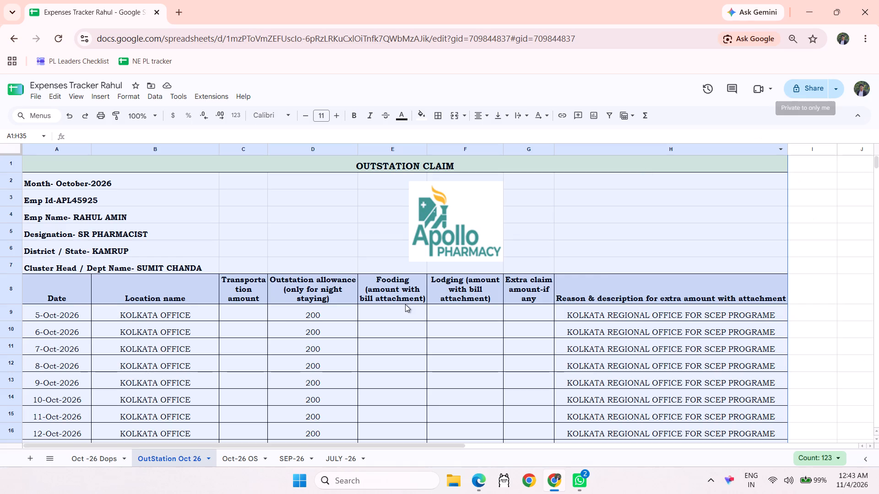
# Increase the heights of rows 9 to 31 together to one uniform, taller height.
pyautogui.scroll(-4, 405, 304)
pyautogui.click(405, 304)
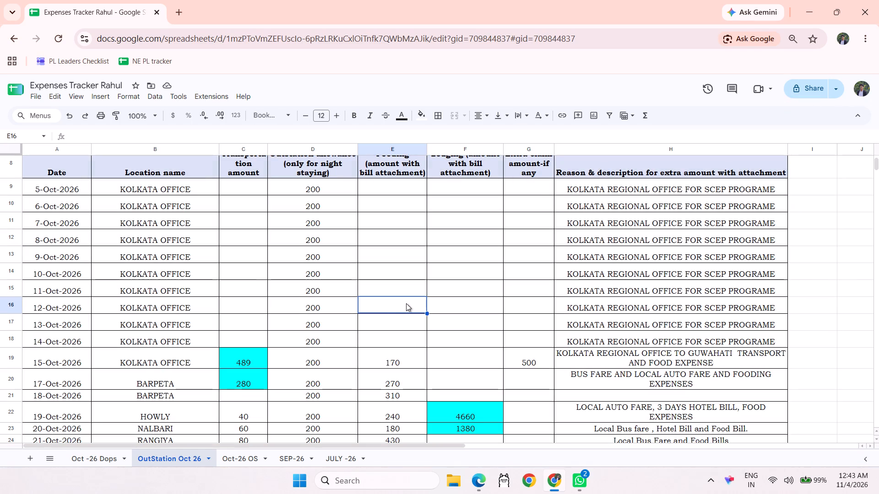
pyautogui.click(6, 190)
pyautogui.hotkey('shift', 'Down')
pyautogui.hotkey('shift', 'Down')
pyautogui.hotkey('shift', 'Down')
pyautogui.hotkey('shift', 'Down')
pyautogui.hotkey('shift', 'Down')
pyautogui.hotkey('shift', 'Down')
pyautogui.hotkey('shift', 'Down')
pyautogui.hotkey('shift', 'Down')
pyautogui.hotkey('shift', 'Down')
pyautogui.hotkey('shift', 'Down')
pyautogui.hotkey('shift', 'Down')
pyautogui.hotkey('shift', 'Down')
pyautogui.hotkey('shift', 'Down')
pyautogui.hotkey('shift', 'Down')
pyautogui.hotkey('shift', 'Down')
pyautogui.hotkey('shift', 'Down')
pyautogui.hotkey('shift', 'Down')
pyautogui.hotkey('shift', 'Down')
pyautogui.hotkey('shift', 'Down')
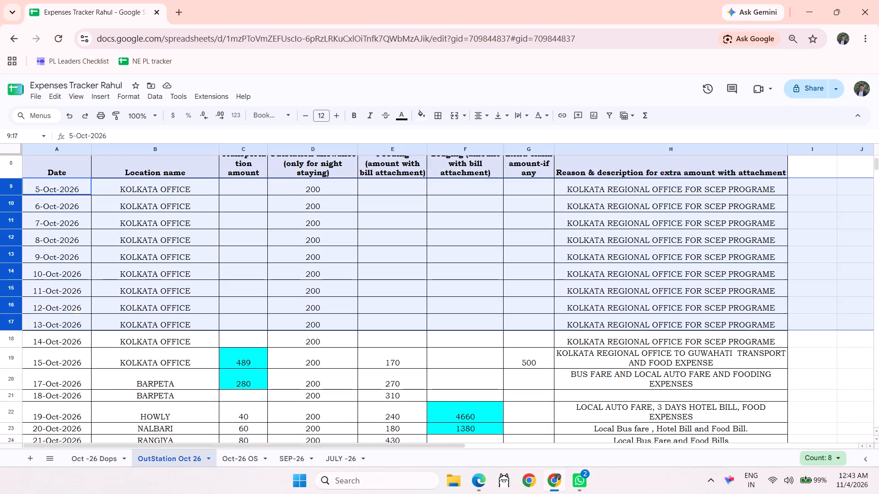
pyautogui.hotkey('shift', 'Down')
pyautogui.hotkey('shift', 'Down')
pyautogui.hotkey('shift', 'Down')
pyautogui.hotkey('shift', 'Down')
pyautogui.hotkey('shift', 'Down')
pyautogui.hotkey('shift', 'Down')
pyautogui.hotkey('shift', 'Down')
pyautogui.hotkey('shift', 'Down')
pyautogui.hotkey('shift', 'Down')
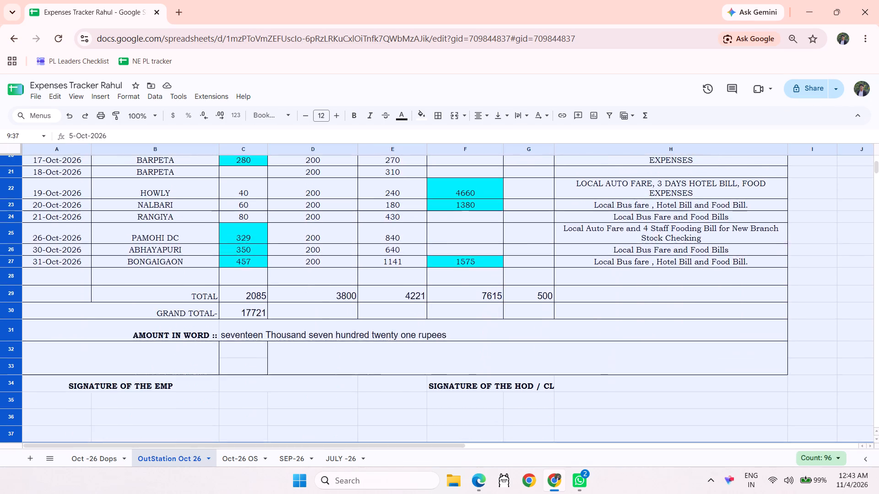
pyautogui.hotkey('shift', 'Down')
pyautogui.hotkey('shift', 'Up')
pyautogui.hotkey('shift', 'Up')
pyautogui.hotkey('shift', 'Up')
pyautogui.hotkey('shift', 'Up')
pyautogui.hotkey('shift', 'Up')
pyautogui.hotkey('shift', 'Up')
pyautogui.hotkey('shift', 'Up')
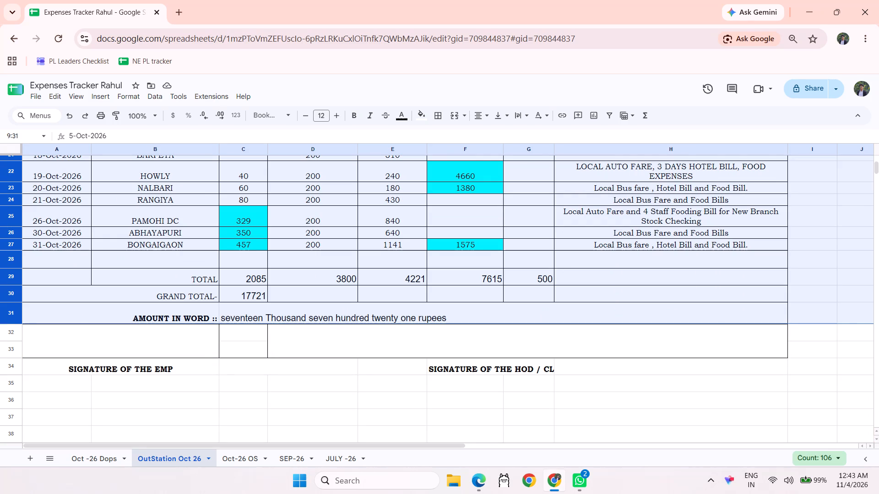
pyautogui.moveTo(10, 303); pyautogui.dragTo(11, 311)
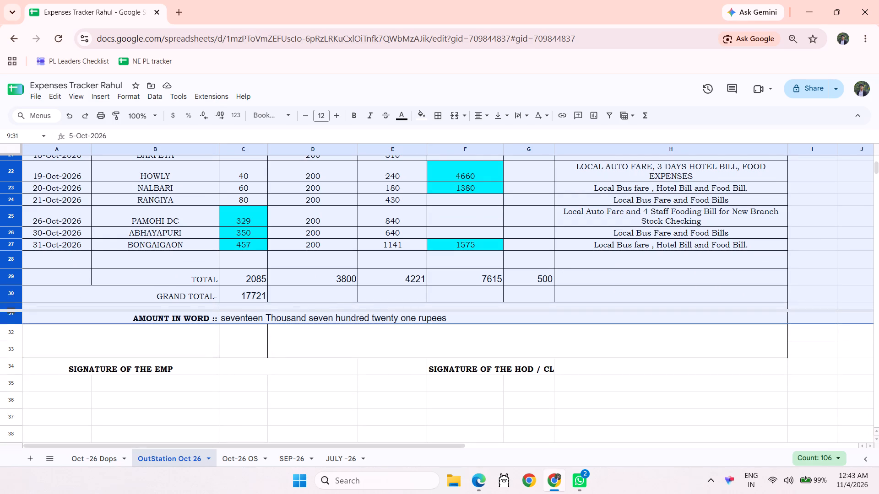
pyautogui.moveTo(11, 311); pyautogui.dragTo(11, 315)
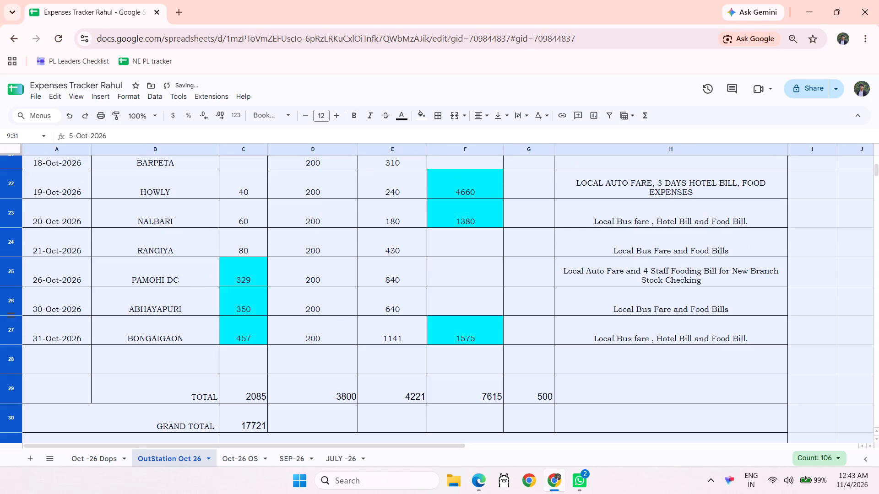
pyautogui.click(872, 311)
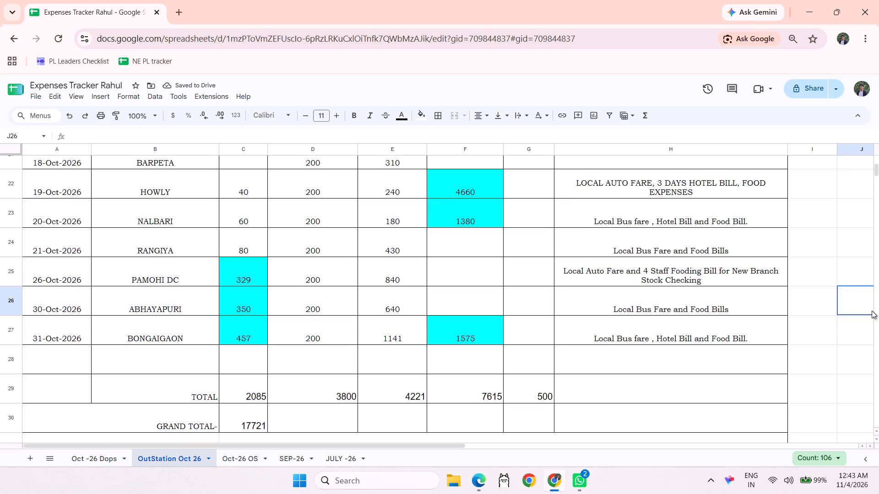
# Select the whole outstation claim, A1:H35, and check its one-page print preview down to the signature line, without printing.
pyautogui.scroll(-4, 872, 311)
pyautogui.click(759, 198)
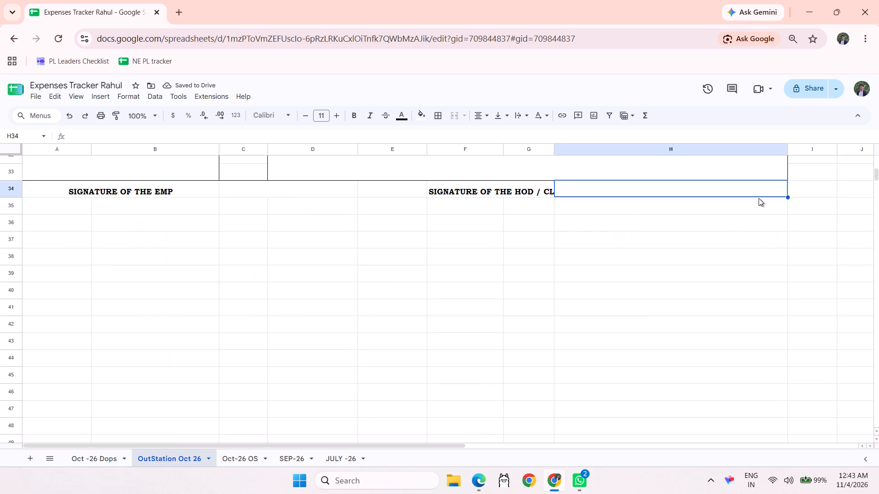
pyautogui.click(759, 203)
pyautogui.hotkey('ctrl', 'shift', 'Left')
pyautogui.hotkey('ctrl', 'shift', 'Left')
pyautogui.hotkey('ctrl', 'shift', 'Left')
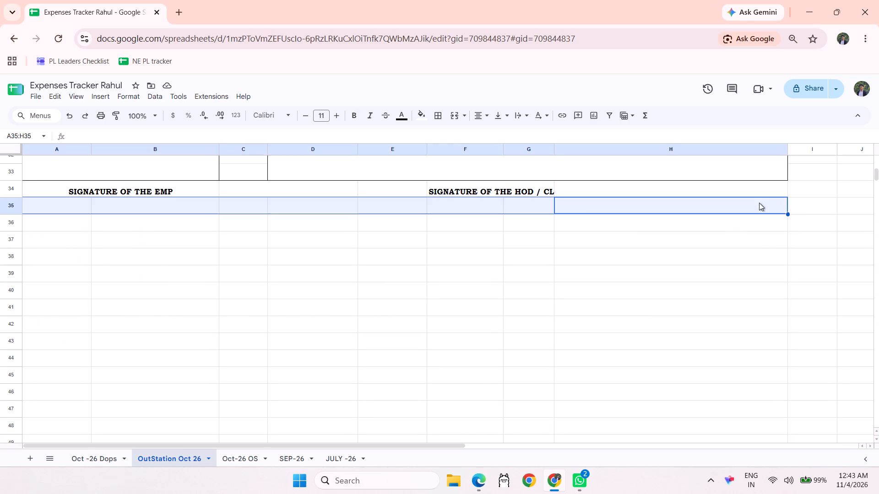
pyautogui.hotkey('ctrl', 'shift', 'Up')
pyautogui.hotkey('ctrl', 'shift', 'Up')
pyautogui.hotkey('ctrl', 'shift', 'Up')
pyautogui.hotkey('ctrl', 'shift', 'Up')
pyautogui.hotkey('ctrl', 'shift', 'Up')
pyautogui.hotkey('ctrl', 'shift', 'Up')
pyautogui.hotkey('ctrl', 'shift', 'Up')
pyautogui.hotkey('ctrl', 'shift', 'Up')
pyautogui.hotkey('ctrl', 'shift', 'Up')
pyautogui.hotkey('ctrl', 'shift', 'Up')
pyautogui.hotkey('ctrl', 'shift', 'Up')
pyautogui.hotkey('ctrl', 'shift', 'Up')
pyautogui.hotkey('ctrl', 'shift', 'Up')
pyautogui.hotkey('ctrl', 'shift', 'Up')
pyautogui.hotkey('ctrl', 'shift', 'Up')
pyautogui.hotkey('ctrl', 'shift', 'Up')
pyautogui.hotkey('ctrl', 'shift', 'Up')
pyautogui.hotkey('ctrl', 'shift', 'Up')
pyautogui.hotkey('ctrl', 'shift', 'Up')
pyautogui.hotkey('ctrl', 'shift', 'Up')
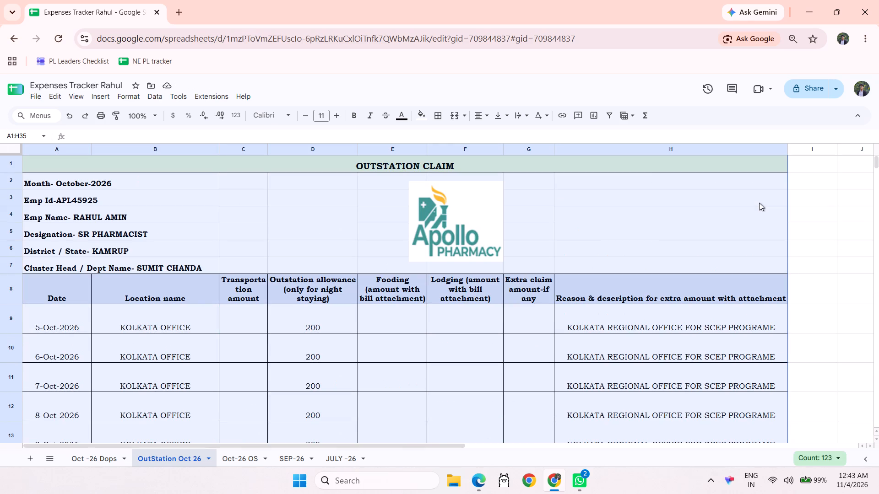
pyautogui.hotkey('ctrl', 'p')
pyautogui.scroll(-2, 467, 384)
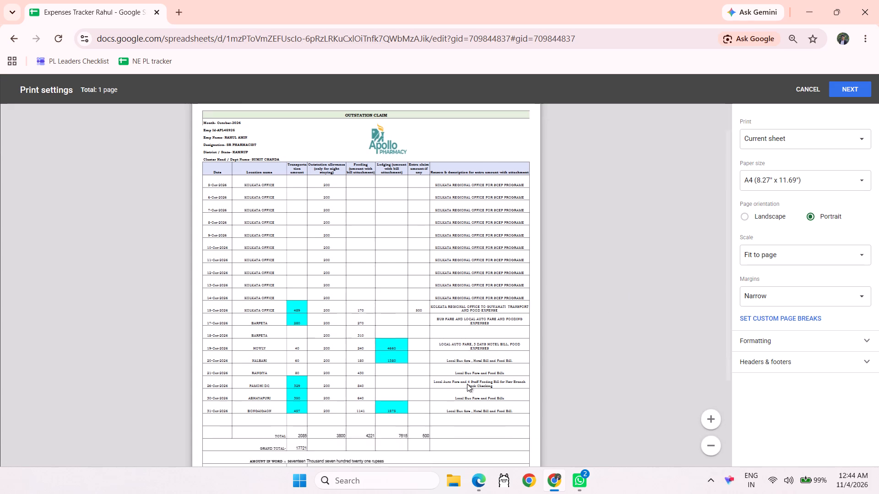
pyautogui.scroll(-2, 467, 384)
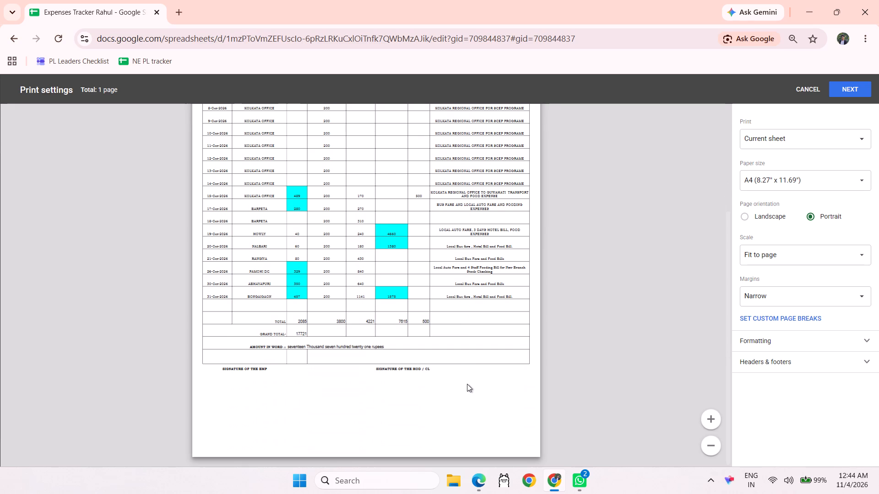
pyautogui.scroll(5, 467, 384)
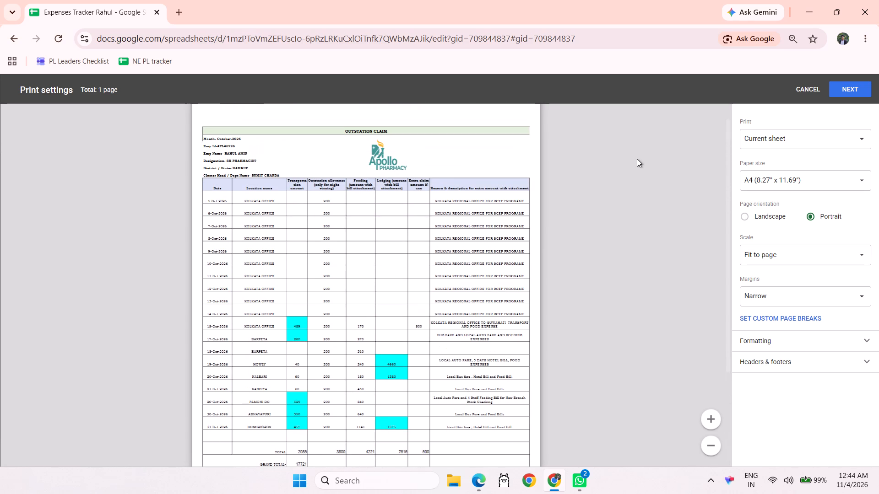
pyautogui.click(803, 90)
# Remove the cyan highlighting from the amount cells C18:F27 by giving them a white fill.
pyautogui.scroll(-2, 512, 365)
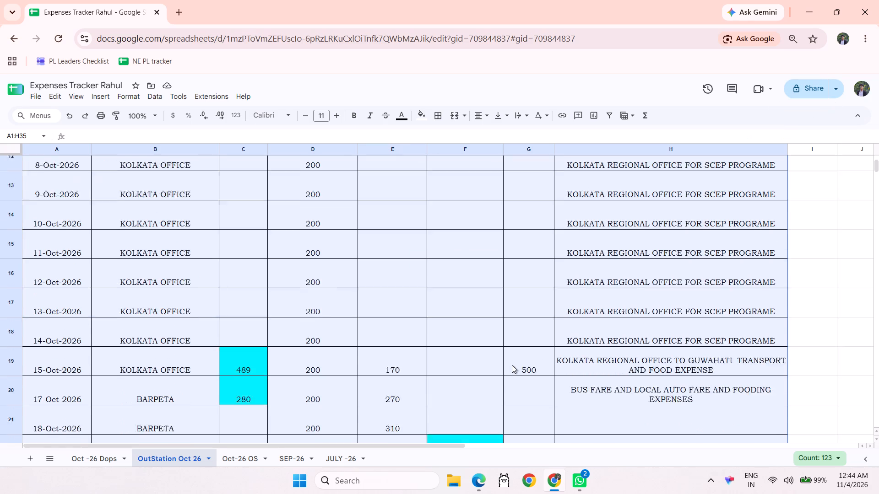
pyautogui.scroll(-5, 512, 365)
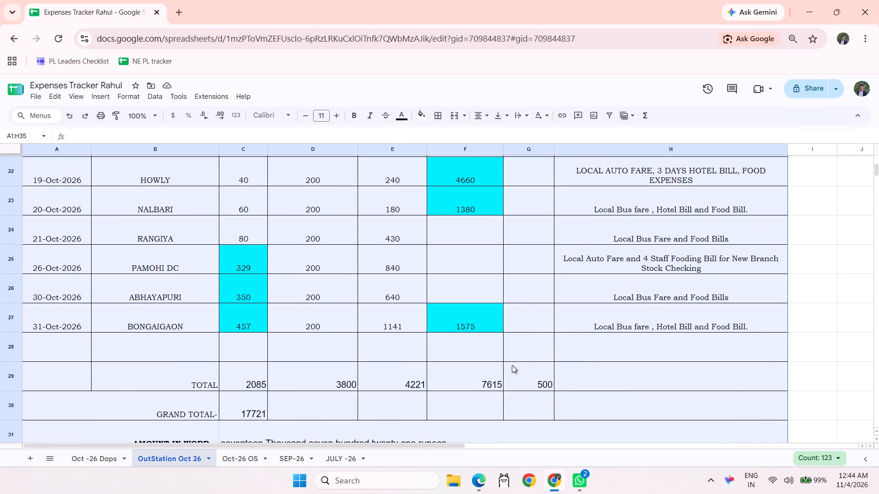
pyautogui.scroll(-1, 512, 365)
pyautogui.click(478, 314)
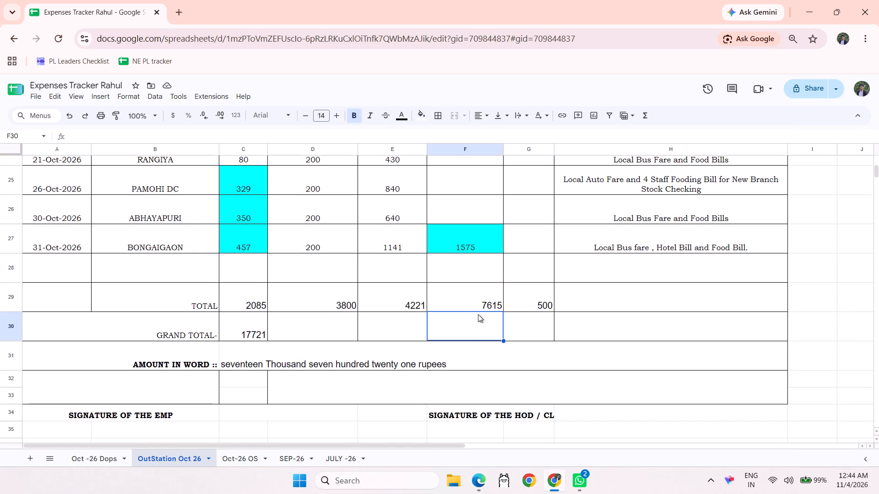
pyautogui.scroll(4, 478, 314)
pyautogui.click(240, 192)
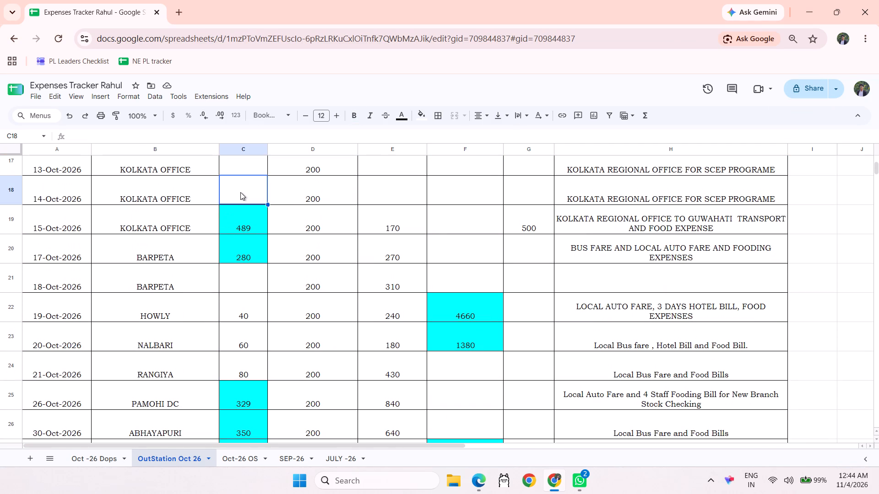
pyautogui.hotkey('shift', 'Right')
pyautogui.hotkey('shift', 'Right')
pyautogui.hotkey('shift', 'Right')
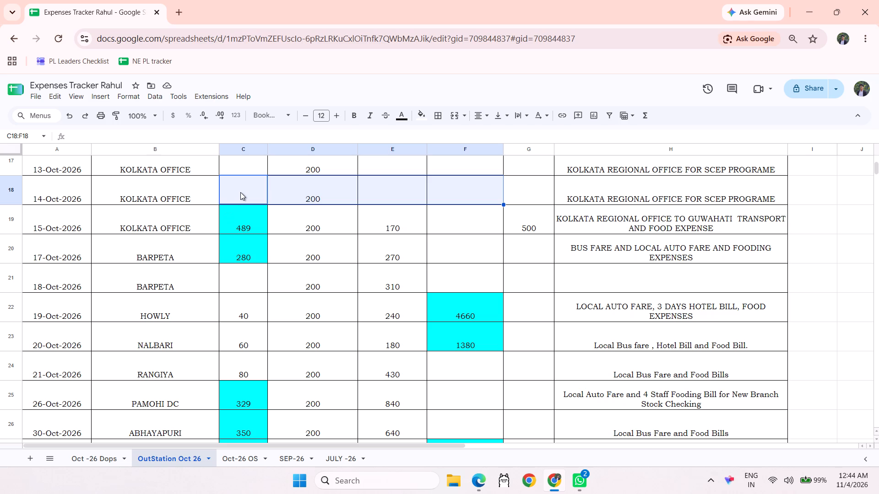
pyautogui.hotkey('shift', 'Down')
pyautogui.hotkey('shift', 'Down')
pyautogui.hotkey('shift', 'Down')
pyautogui.hotkey('shift', 'Down')
pyautogui.hotkey('shift', 'Down')
pyautogui.hotkey('shift', 'Down')
pyautogui.hotkey('shift', 'Down')
pyautogui.hotkey('shift', 'Down')
pyautogui.hotkey('shift', 'Down')
pyautogui.hotkey('shift', 'Down')
pyautogui.hotkey('shift', 'Down')
pyautogui.hotkey('shift', 'Down')
pyautogui.hotkey('shift', 'Down')
pyautogui.hotkey('shift', 'Down')
pyautogui.hotkey('shift', 'Up')
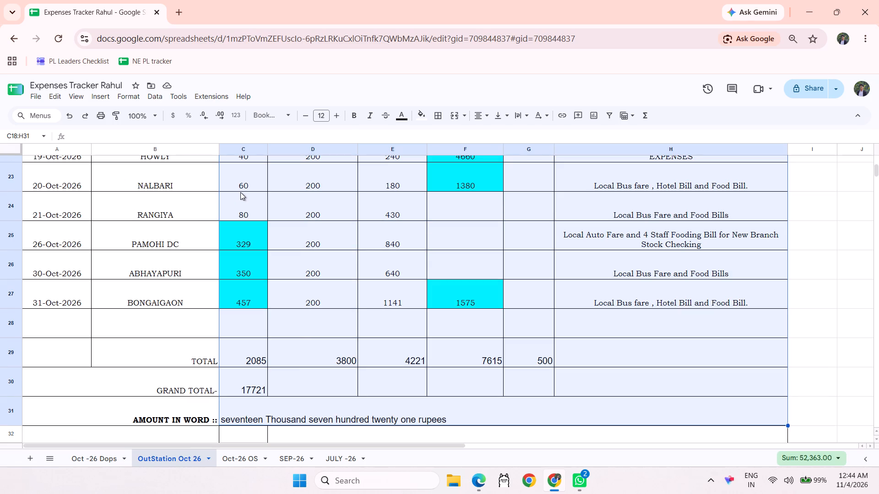
pyautogui.hotkey('shift', 'Up')
pyautogui.hotkey('shift', 'Up')
pyautogui.hotkey('shift', 'Left')
pyautogui.hotkey('shift', 'Left')
pyautogui.hotkey('shift', 'Up')
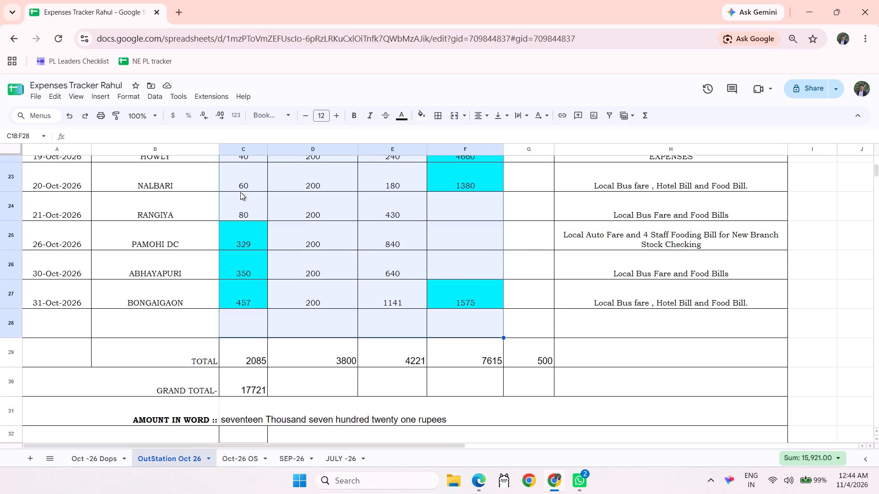
pyautogui.hotkey('shift', 'Up')
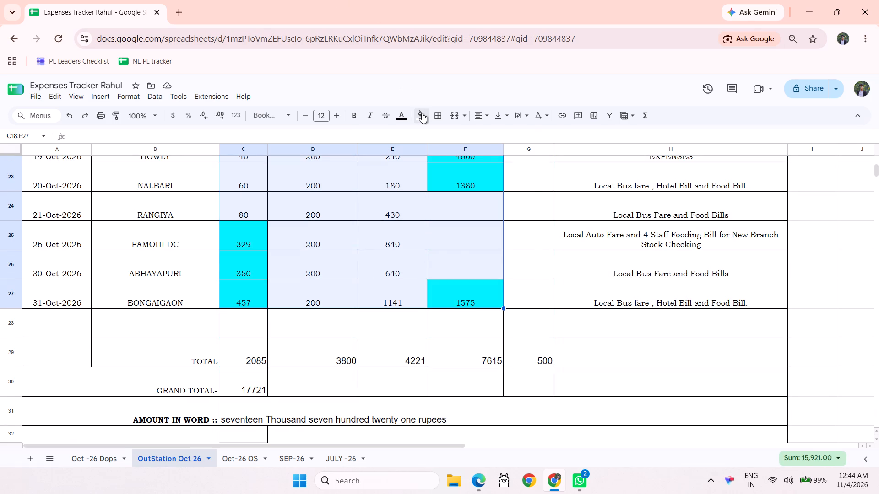
pyautogui.click(422, 113)
pyautogui.click(523, 147)
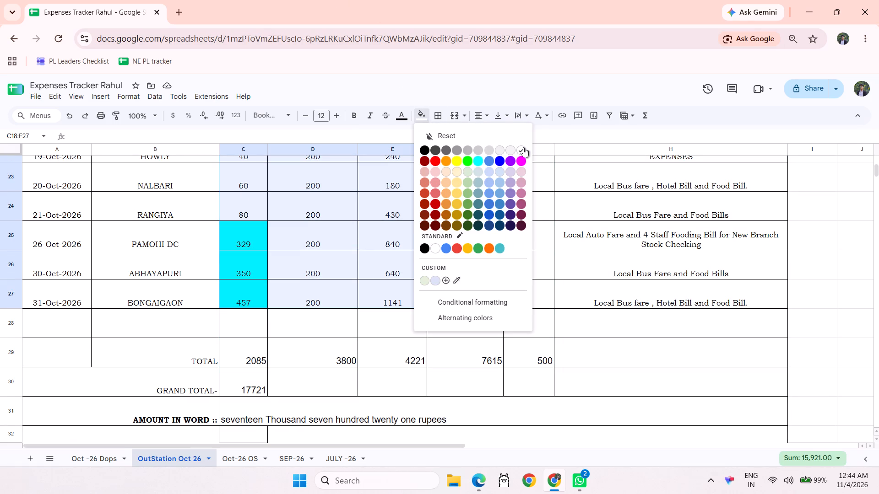
# Select the claim range A1:H35 again, check its print preview from top to bottom, and leave without printing.
pyautogui.scroll(-2, 582, 233)
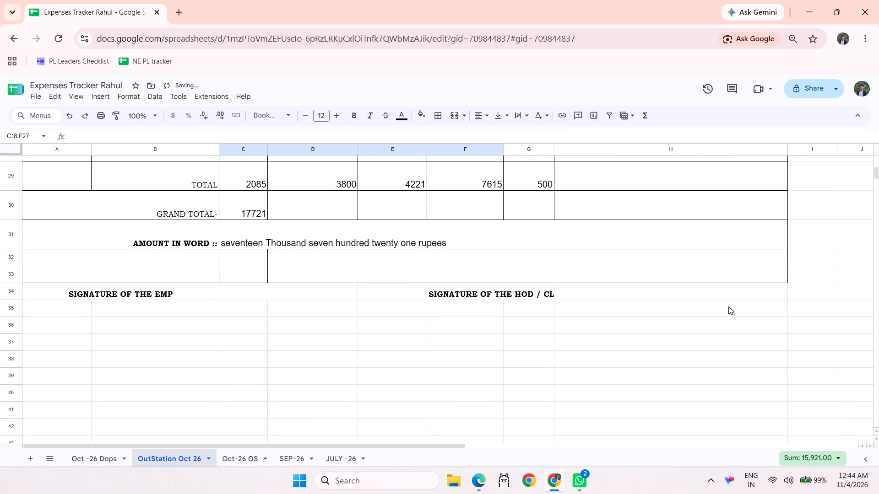
pyautogui.click(728, 306)
pyautogui.hotkey('ctrl', 'shift', 'Left')
pyautogui.hotkey('ctrl', 'shift', 'Left')
pyautogui.hotkey('ctrl', 'shift', 'Up')
pyautogui.hotkey('ctrl', 'shift', 'Up')
pyautogui.hotkey('ctrl', 'shift', 'Up')
pyautogui.hotkey('ctrl', 'shift', 'Up')
pyautogui.hotkey('ctrl', 'shift', 'Up')
pyautogui.hotkey('ctrl', 'shift', 'Up')
pyautogui.hotkey('ctrl', 'shift', 'Up')
pyautogui.hotkey('ctrl', 'shift', 'Up')
pyautogui.hotkey('ctrl', 'shift', 'Up')
pyautogui.hotkey('ctrl', 'shift', 'Up')
pyautogui.hotkey('ctrl', 'shift', 'Up')
pyautogui.hotkey('ctrl', 'shift', 'Up')
pyautogui.hotkey('ctrl', 'shift', 'Up')
pyautogui.hotkey('ctrl', 'shift', 'Up')
pyautogui.hotkey('ctrl', 'shift', 'Up')
pyautogui.hotkey('ctrl', 'shift', 'Up')
pyautogui.hotkey('ctrl', 'shift', 'Up')
pyautogui.hotkey('ctrl', 'shift', 'Up')
pyautogui.hotkey('ctrl', 'shift', 'Up')
pyautogui.hotkey('ctrl', 'shift', 'Up')
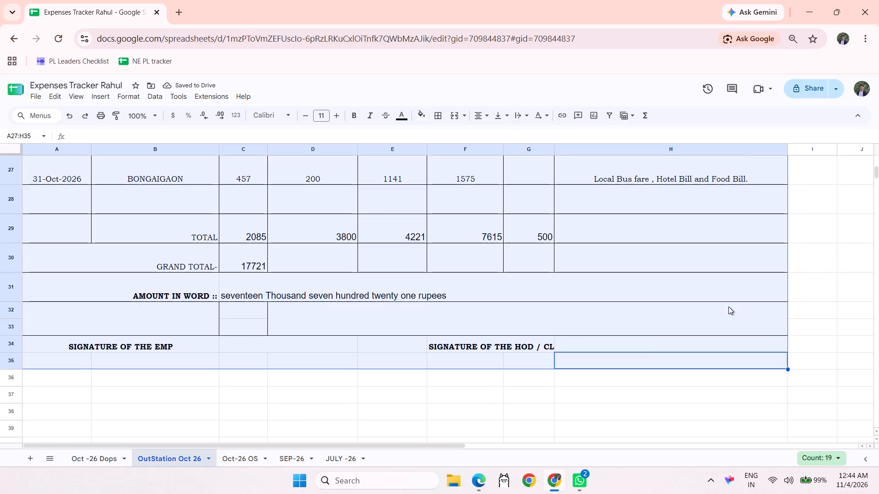
pyautogui.hotkey('ctrl', 'p')
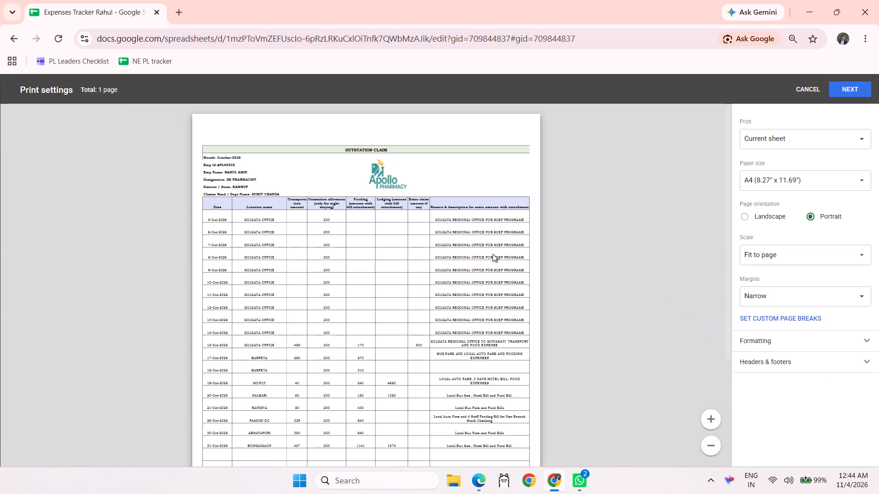
pyautogui.scroll(-4, 493, 254)
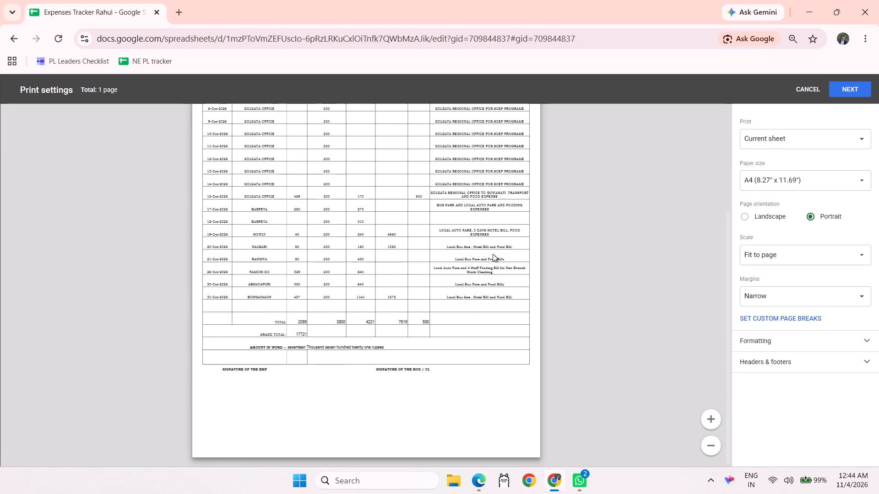
pyautogui.scroll(1, 493, 254)
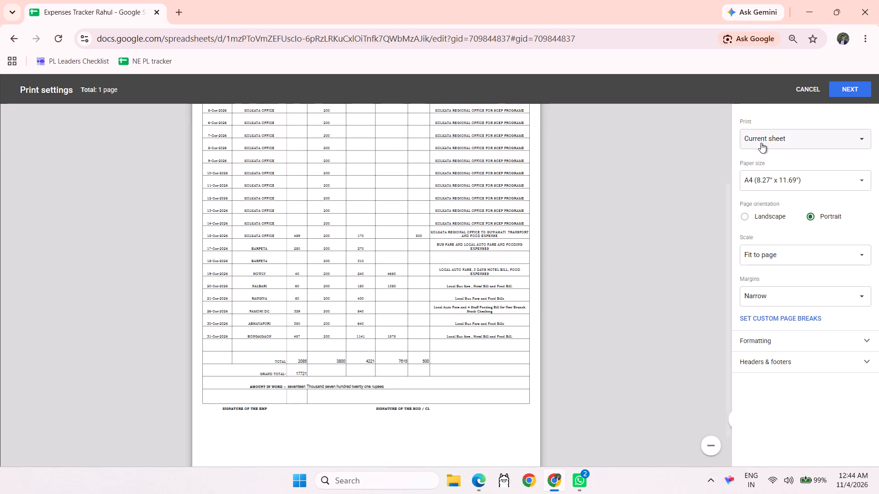
pyautogui.click(803, 89)
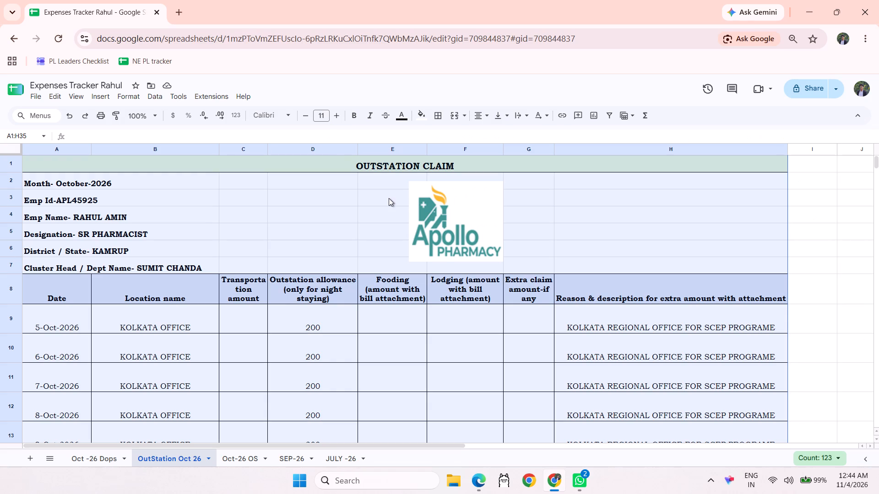
# Increase the font size of the selected claim range A1:H35 to 13.
pyautogui.click(335, 116)
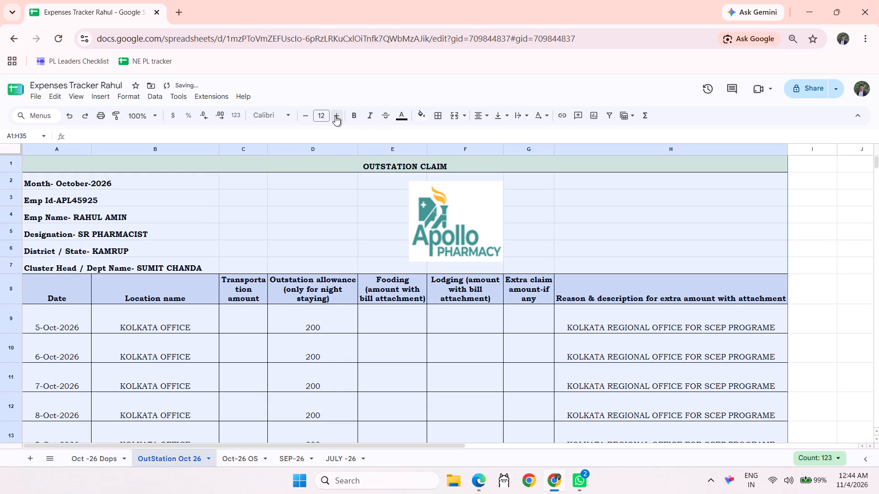
pyautogui.click(335, 116)
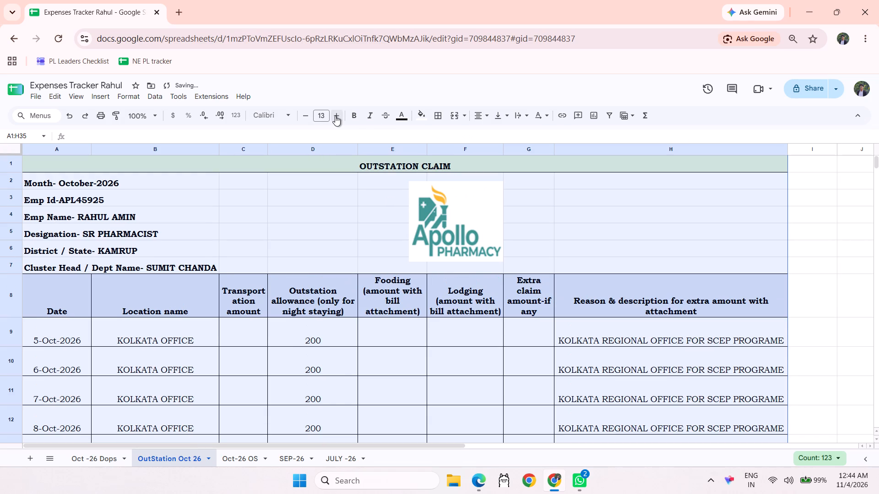
# Review the enlarged text in the print preview and set the printout to Selected cells (A1:H35).
pyautogui.hotkey('ctrl', 'p')
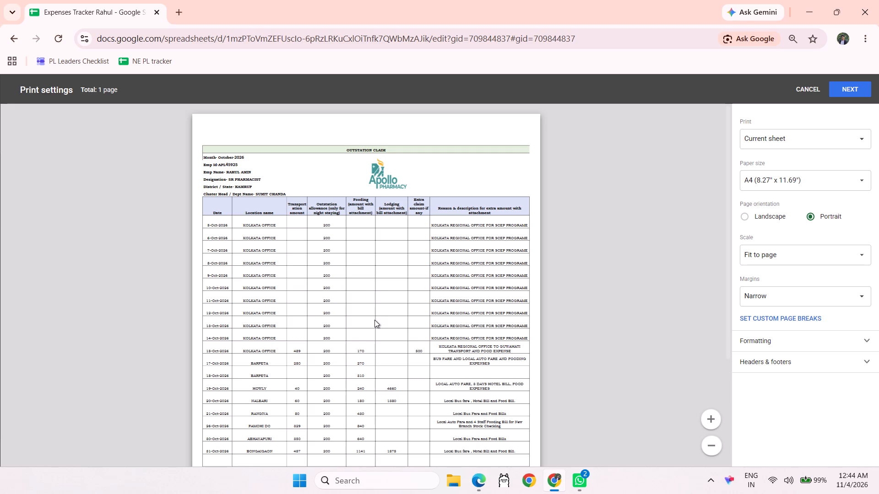
pyautogui.scroll(-3, 374, 320)
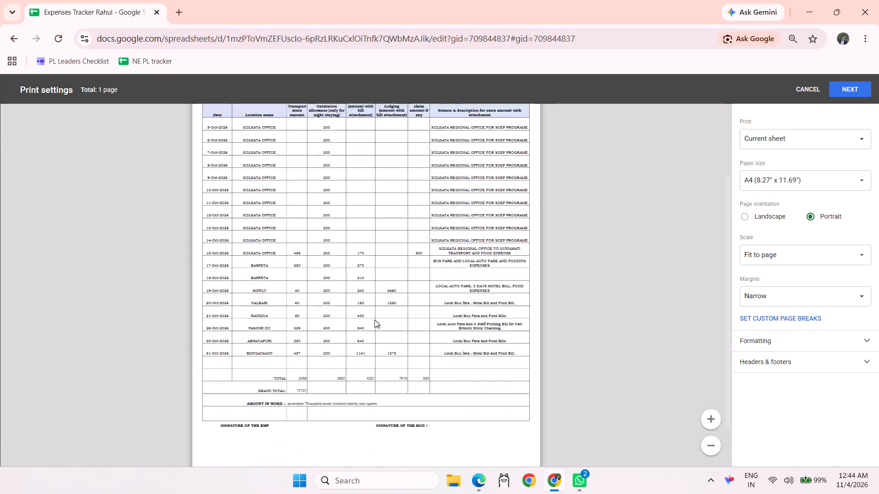
pyautogui.scroll(-2, 374, 320)
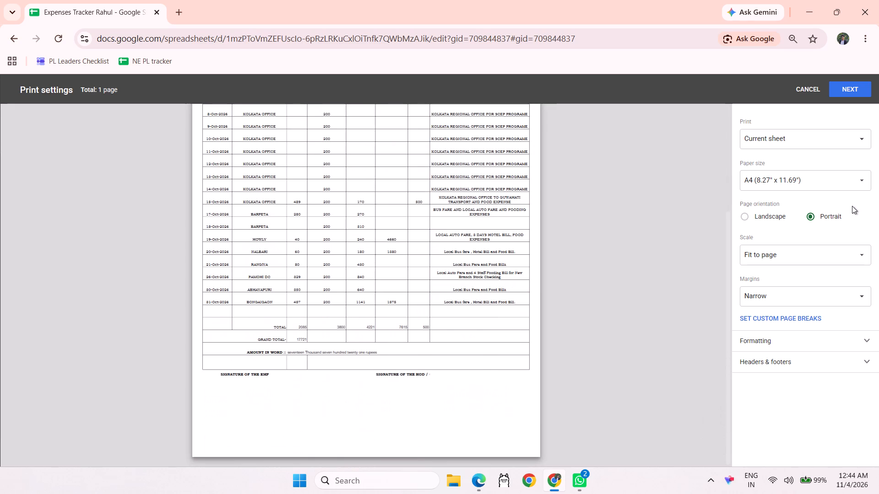
pyautogui.click(817, 140)
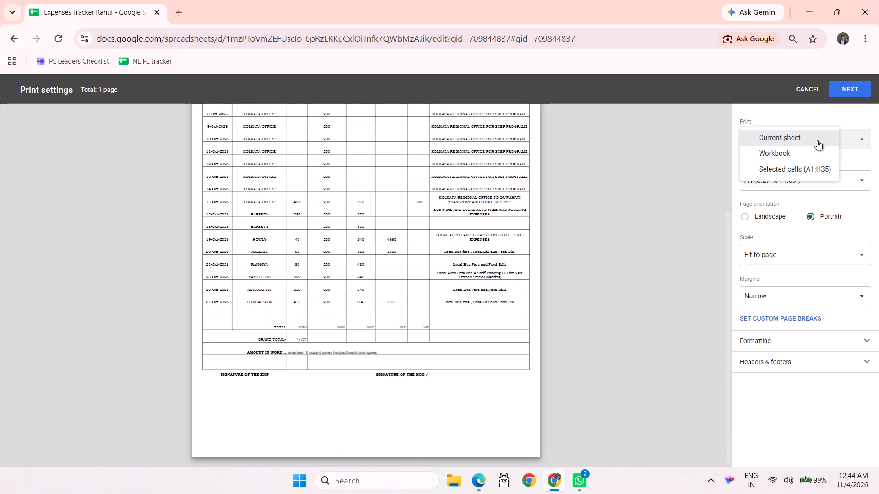
pyautogui.click(810, 167)
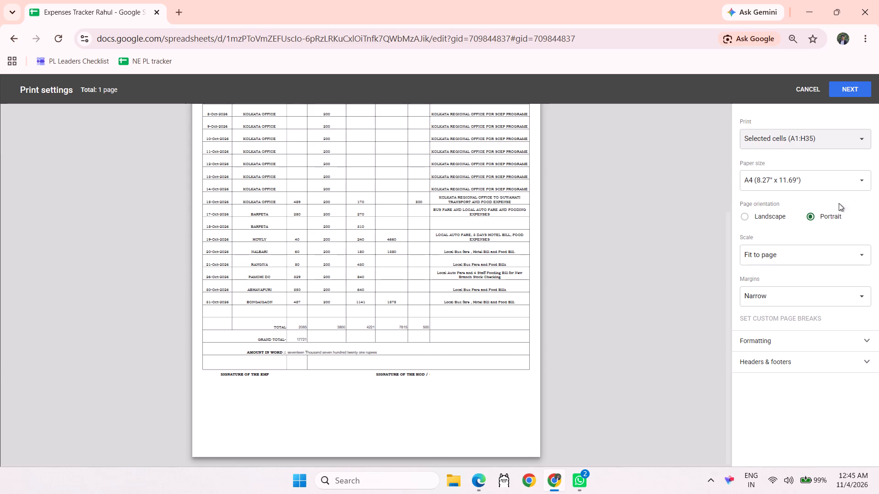
# Print the claim with Microsoft Print to PDF and save it as Outstation in the expense pdf folder.
pyautogui.click(851, 94)
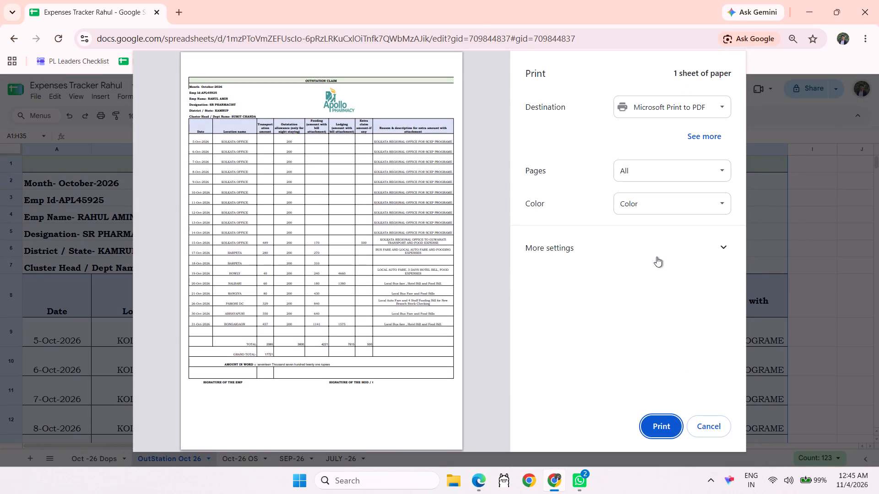
pyautogui.click(666, 429)
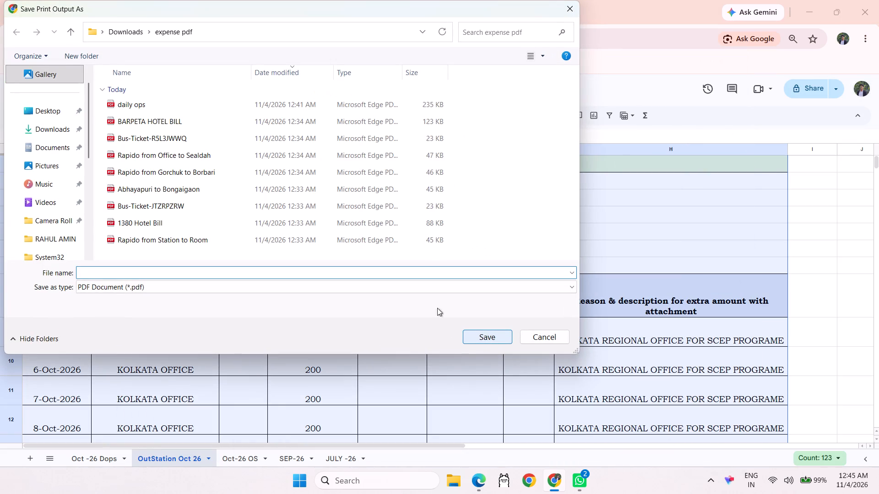
pyautogui.write('Outstatu')
pyautogui.press('BackSpace')
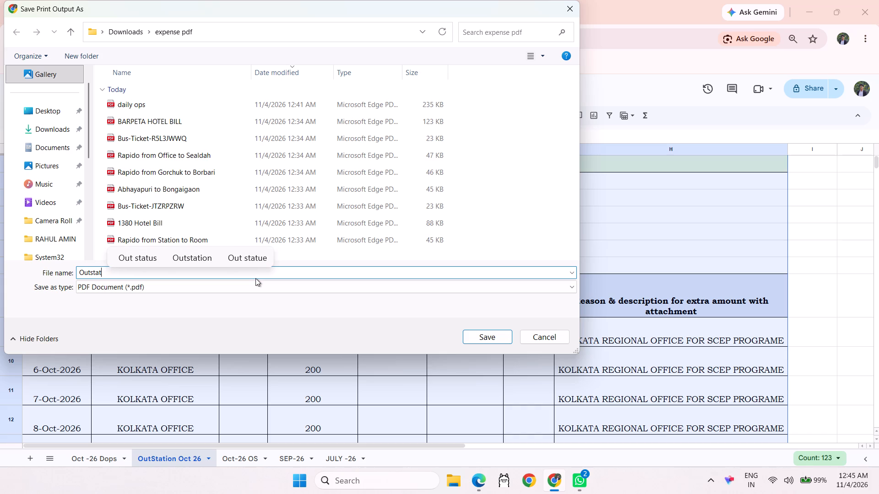
pyautogui.write('io')
pyautogui.press('n')
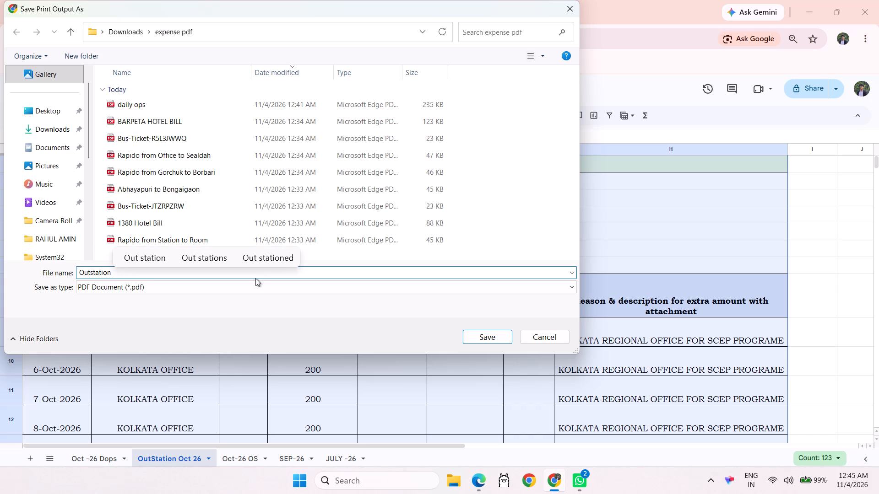
pyautogui.click(473, 338)
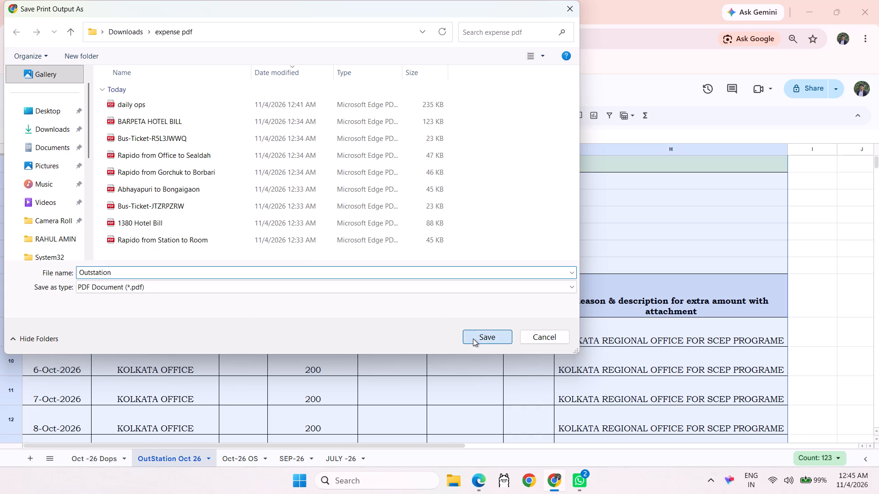
# Minimise the expenses spreadsheet window and close the Offline Bus Ticket Booking window.
pyautogui.click(806, 16)
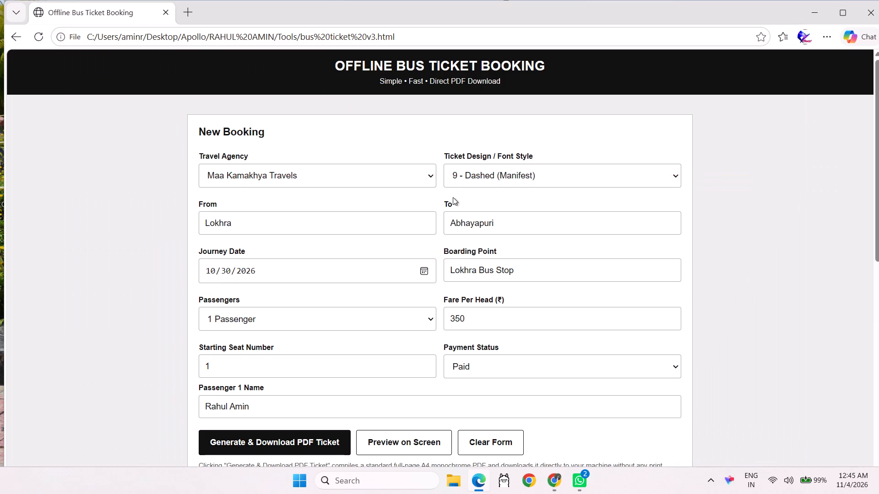
pyautogui.click(864, 8)
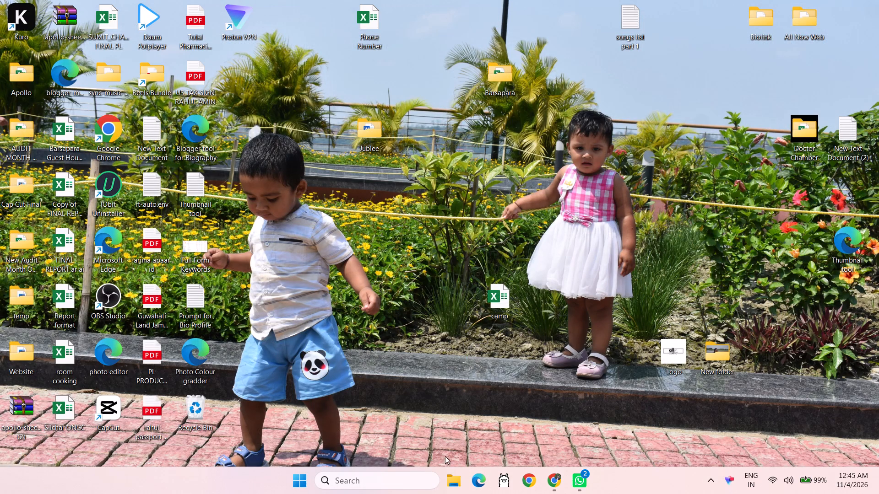
# Open the Outstation PDF from the expense pdf folder in Downloads, review its full page, and close it.
pyautogui.click(454, 477)
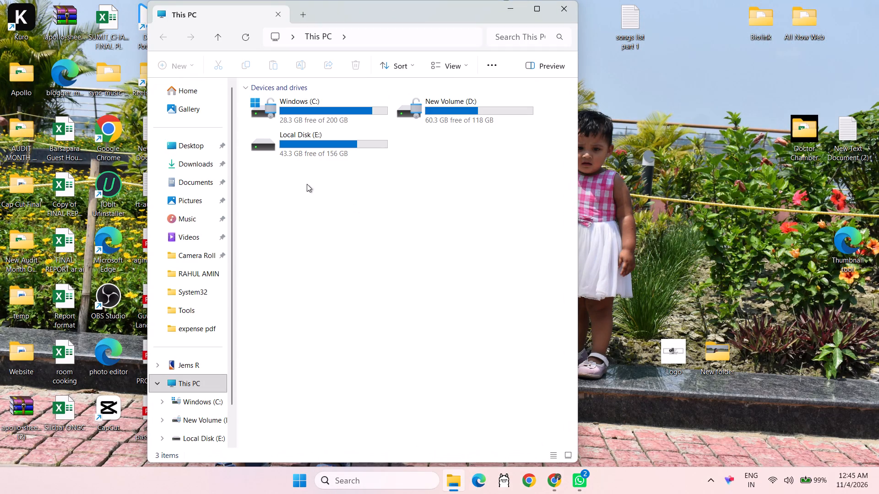
pyautogui.click(206, 166)
pyautogui.doubleClick(270, 126)
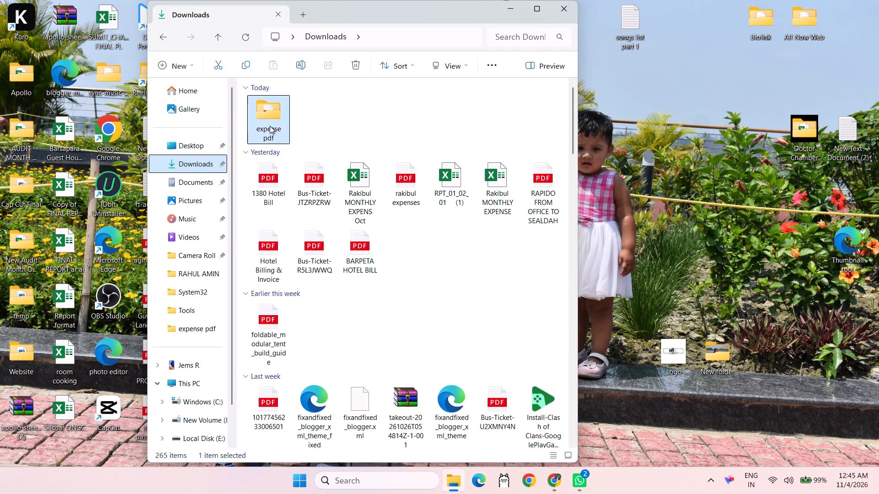
pyautogui.doubleClick(297, 123)
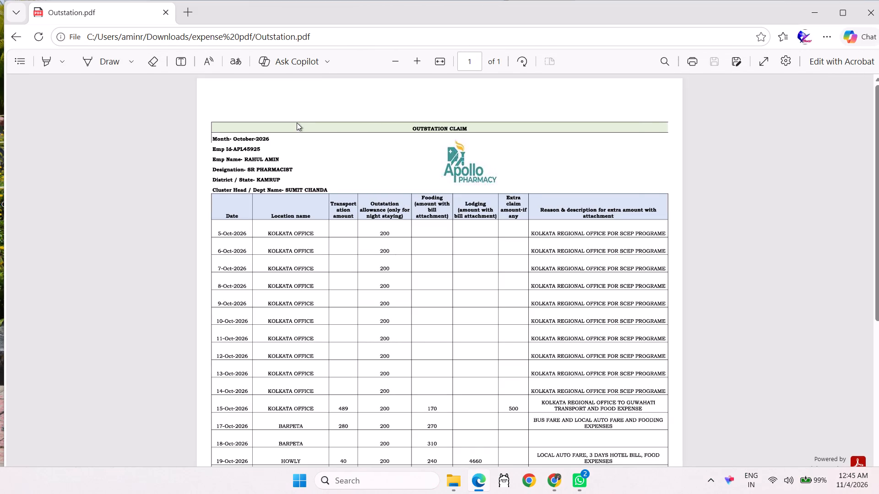
pyautogui.scroll(-7, 379, 266)
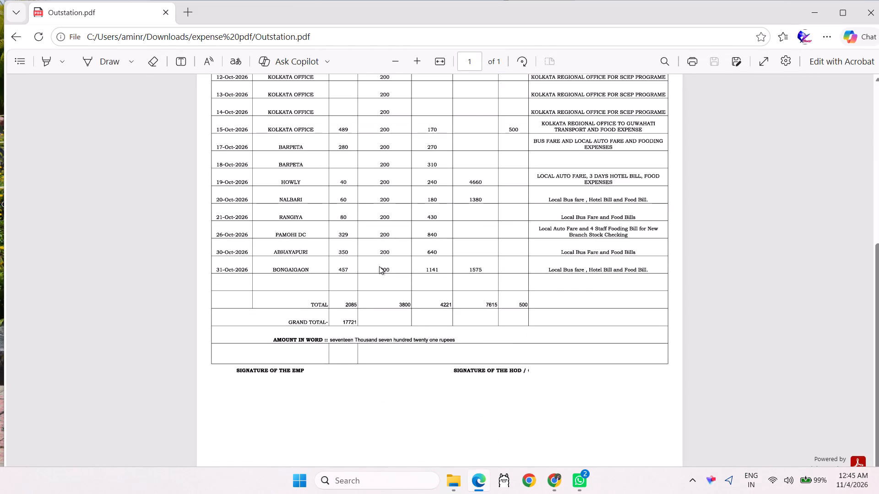
pyautogui.scroll(8, 379, 266)
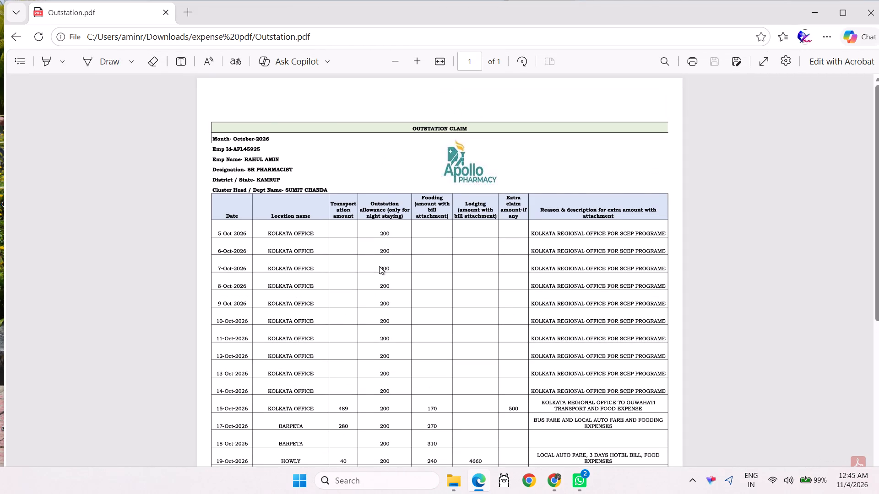
pyautogui.scroll(1, 379, 266)
pyautogui.scroll(-5, 379, 266)
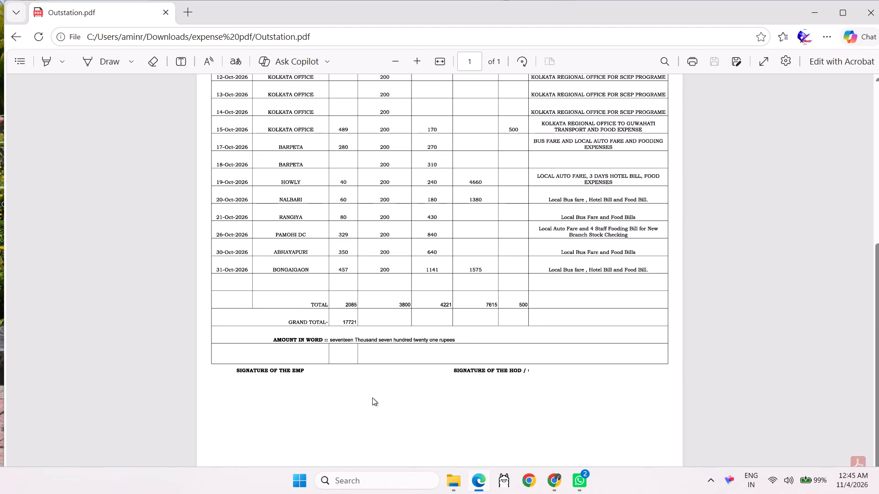
pyautogui.click(372, 397)
pyautogui.scroll(6, 372, 397)
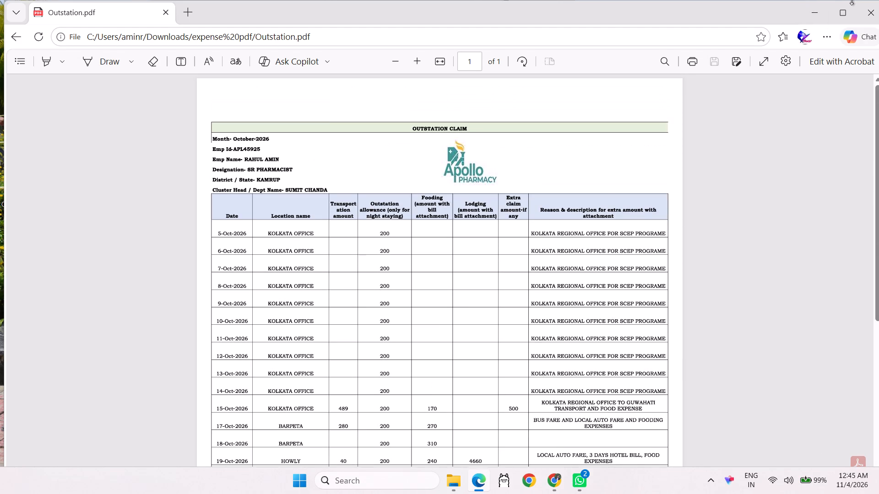
pyautogui.click(865, 2)
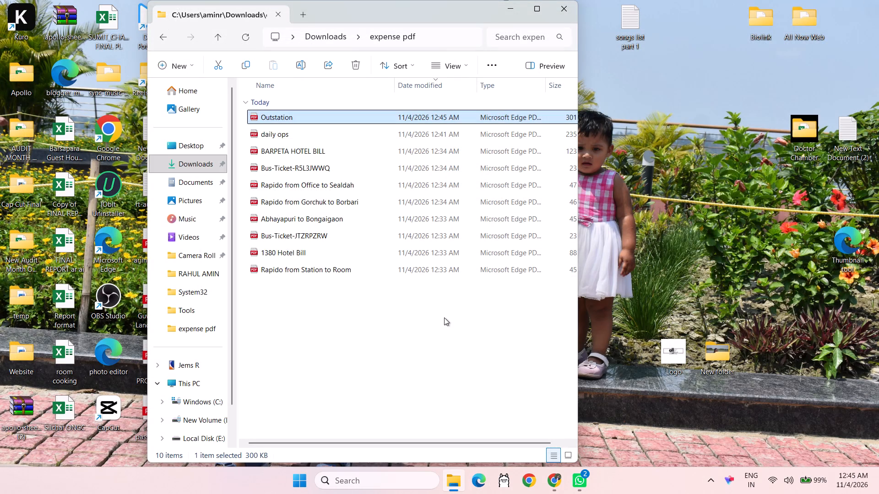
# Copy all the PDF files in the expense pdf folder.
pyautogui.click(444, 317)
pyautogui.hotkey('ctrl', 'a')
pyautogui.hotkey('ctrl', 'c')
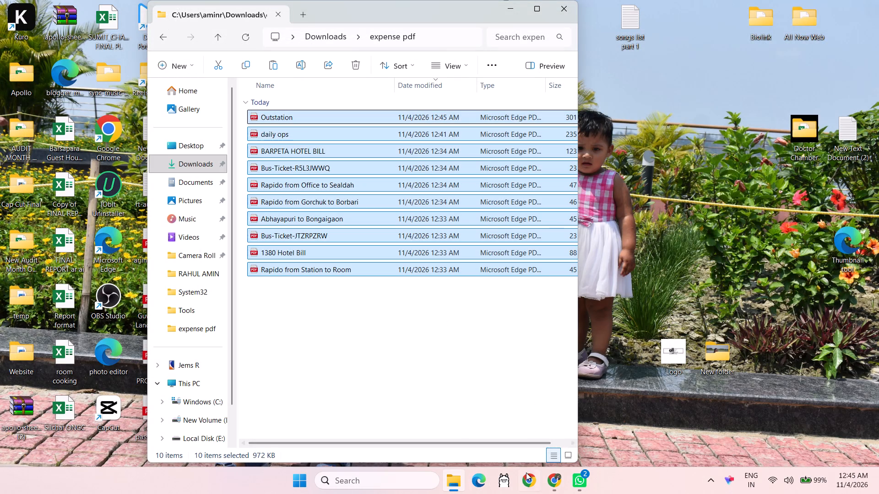
# Switch to Microsoft Edge, search for "pdf merger i love pdf" and open iLovePDF's Merge PDF page.
pyautogui.click(487, 484)
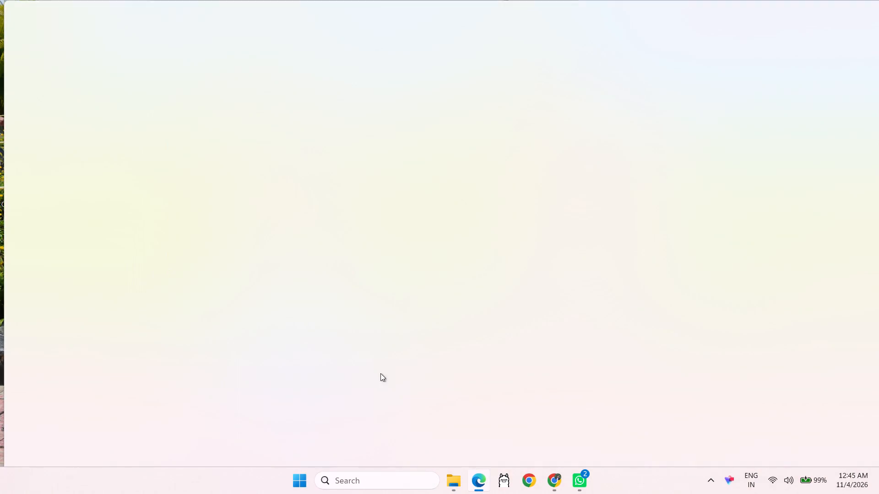
pyautogui.write('pdf merger')
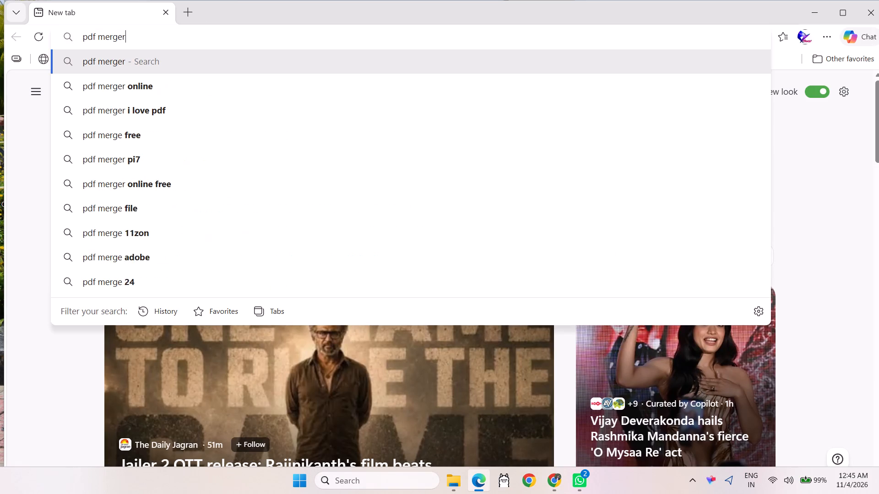
pyautogui.press('Down')
pyautogui.press('Down')
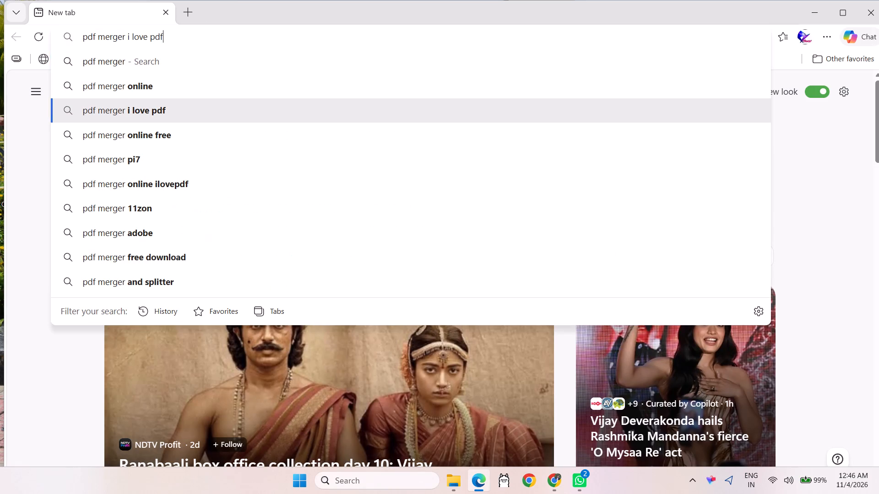
pyautogui.press('Return')
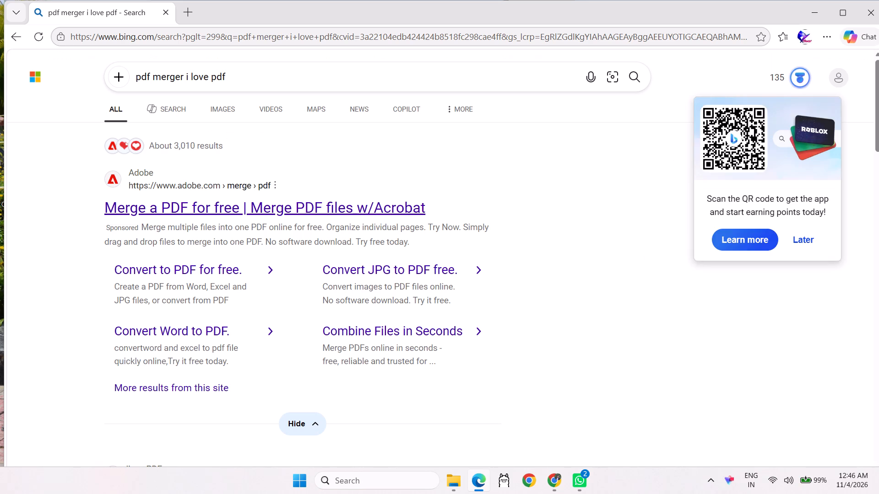
pyautogui.scroll(-3, 536, 257)
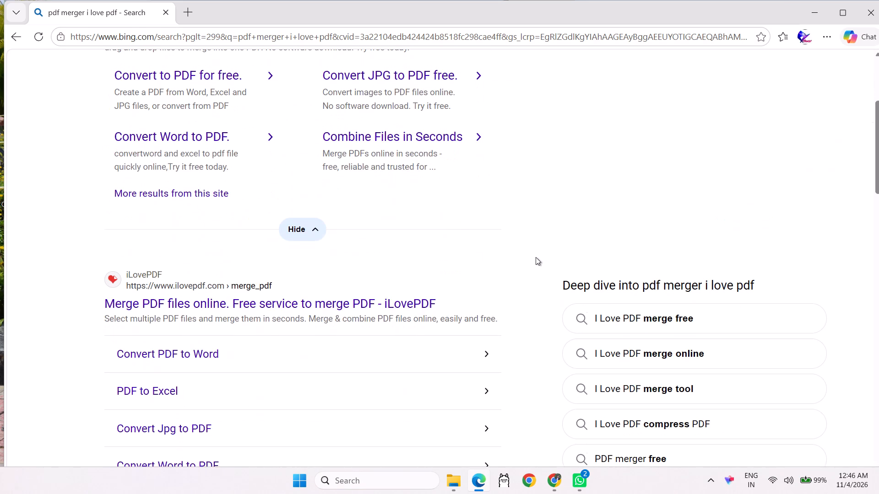
pyautogui.click(253, 301)
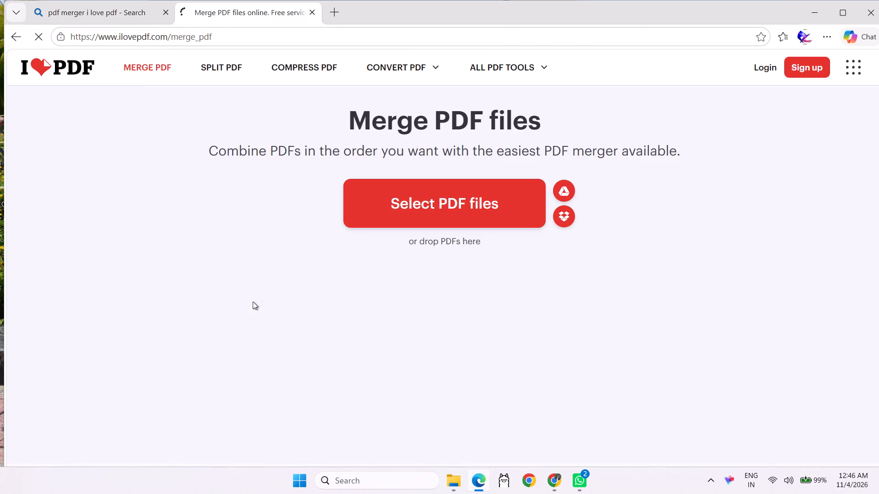
# Add all the PDF files from the expense pdf folder in Downloads to the iLovePDF merge.
pyautogui.click(473, 222)
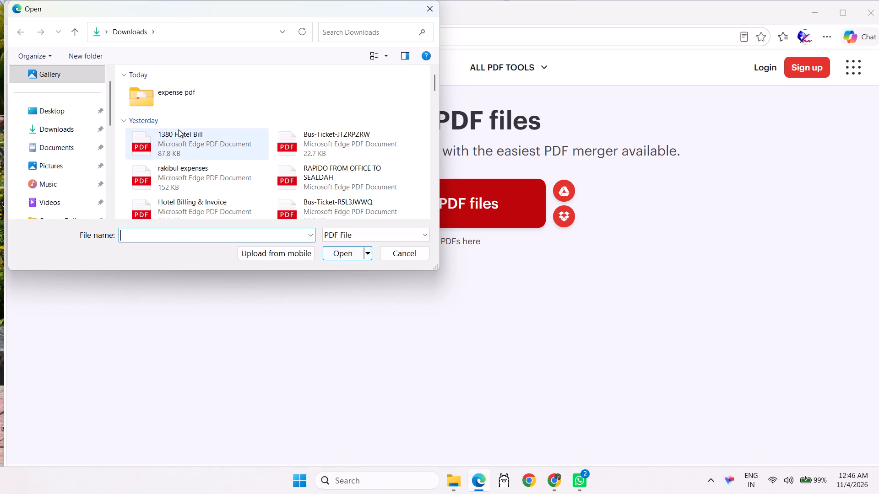
pyautogui.doubleClick(171, 96)
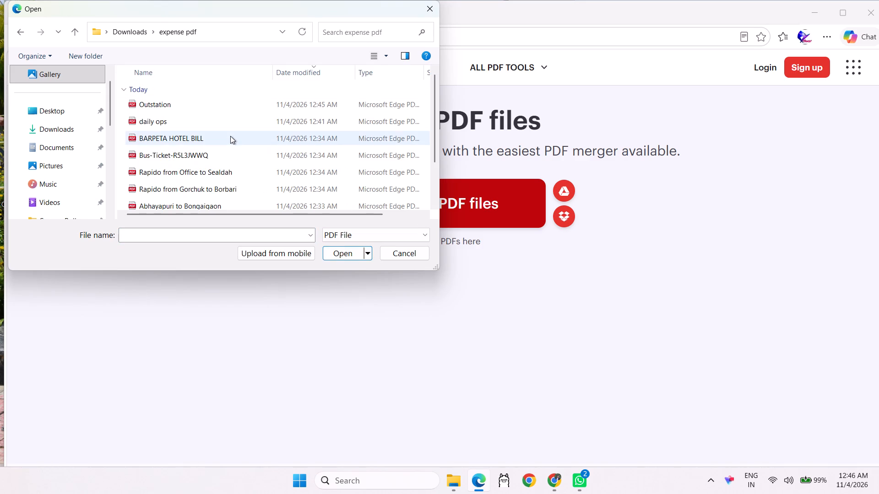
pyautogui.hotkey('ctrl', 'a')
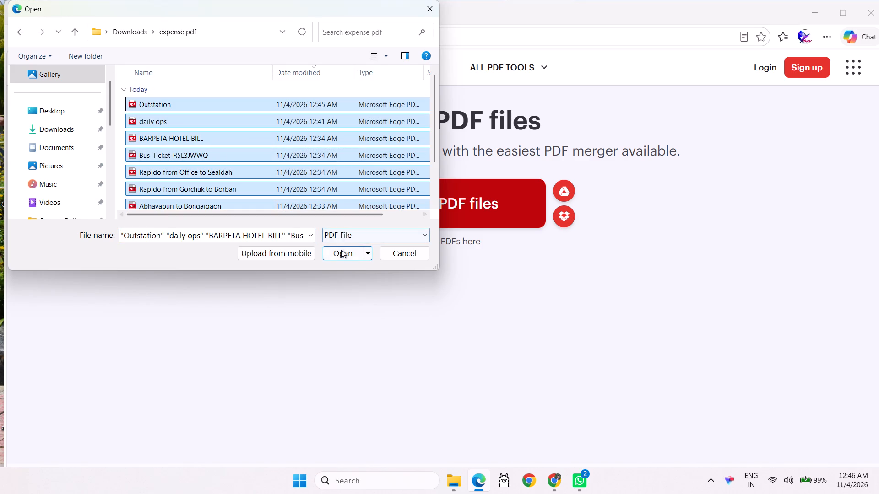
pyautogui.click(341, 250)
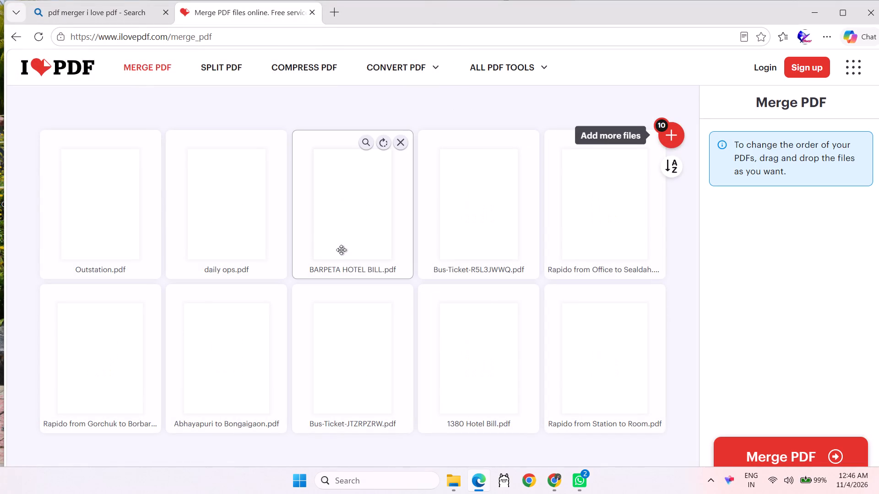
# Merge the added PDFs in their existing order and download the merged PDF.
pyautogui.scroll(-1, 619, 337)
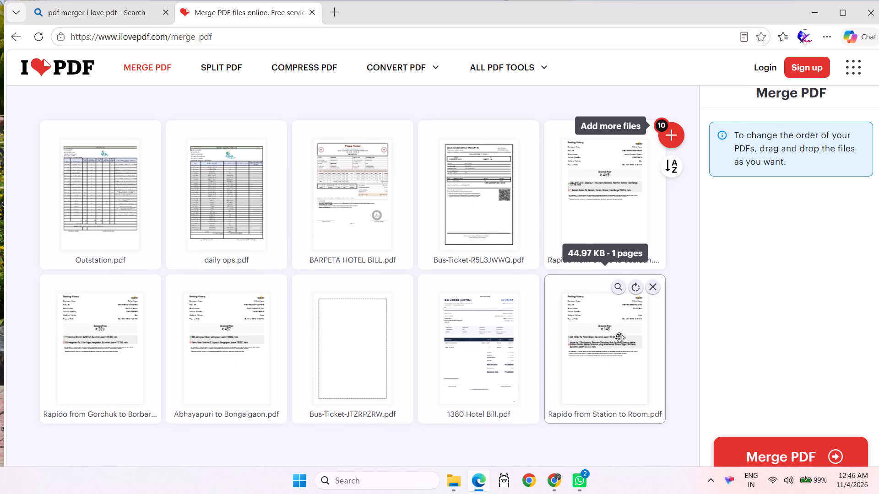
pyautogui.scroll(-1, 619, 337)
pyautogui.click(744, 458)
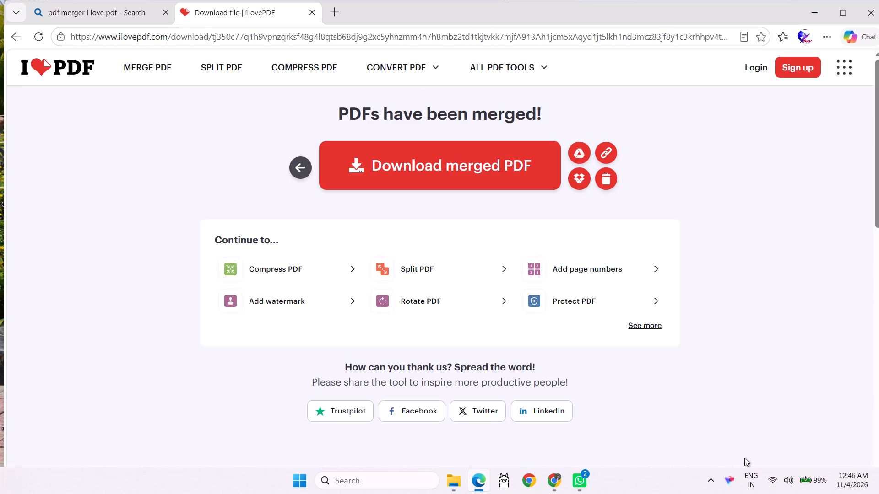
pyautogui.click(461, 174)
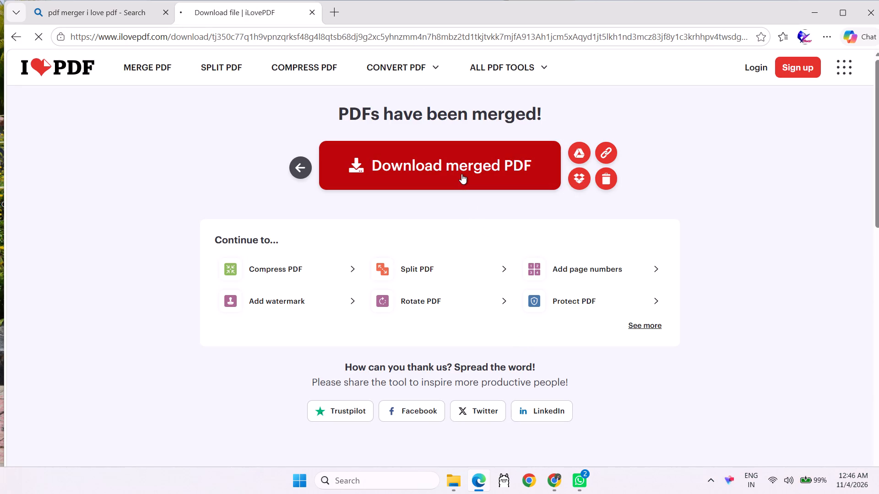
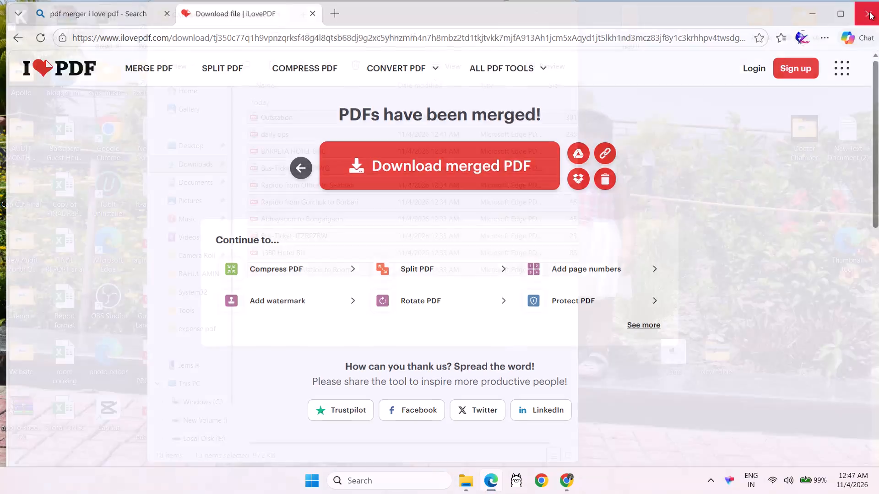
# Close the remaining File Explorer window to clear the desktop.
pyautogui.click(562, 8)
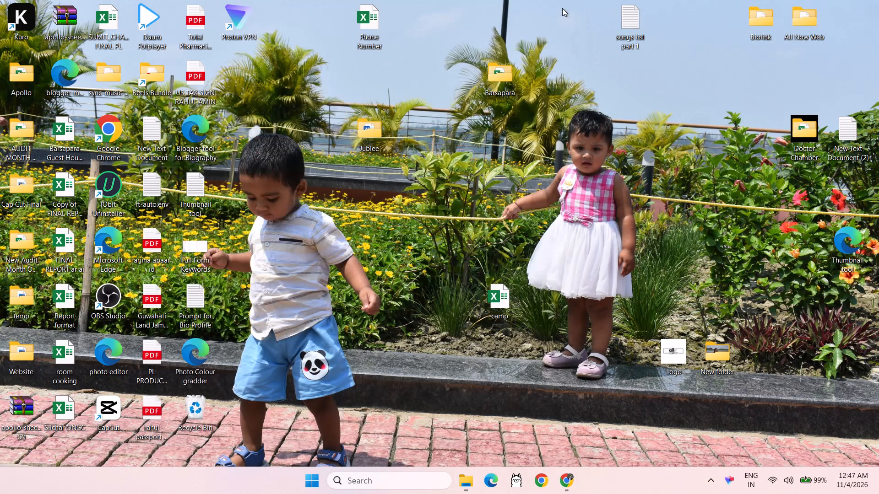
# Bring up the Windows options for shutting down or signing out.
pyautogui.press('super+x')
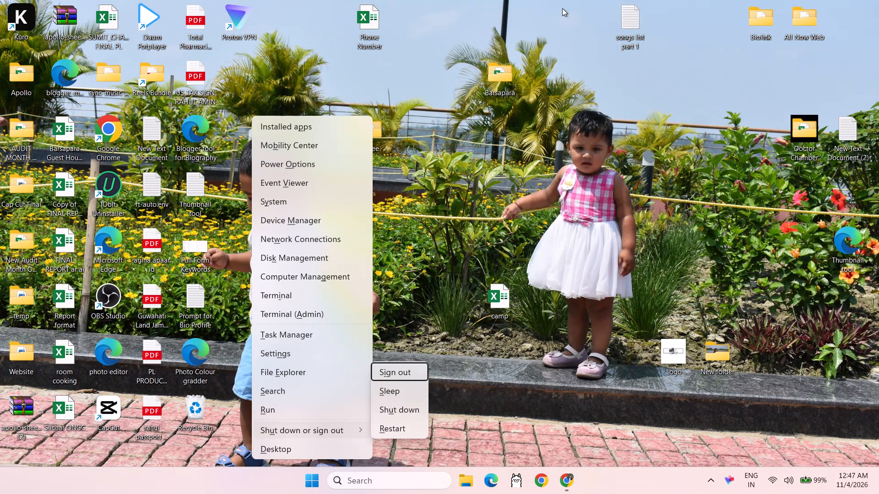